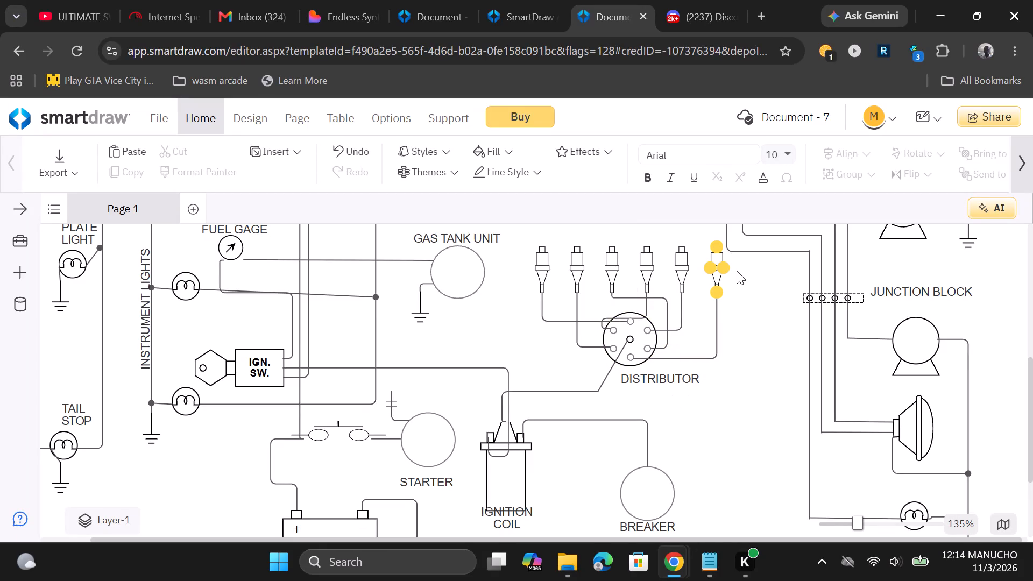
Move the outer vertical wire beside the plate light and tail stop lights slightly to the left.
key("F11")
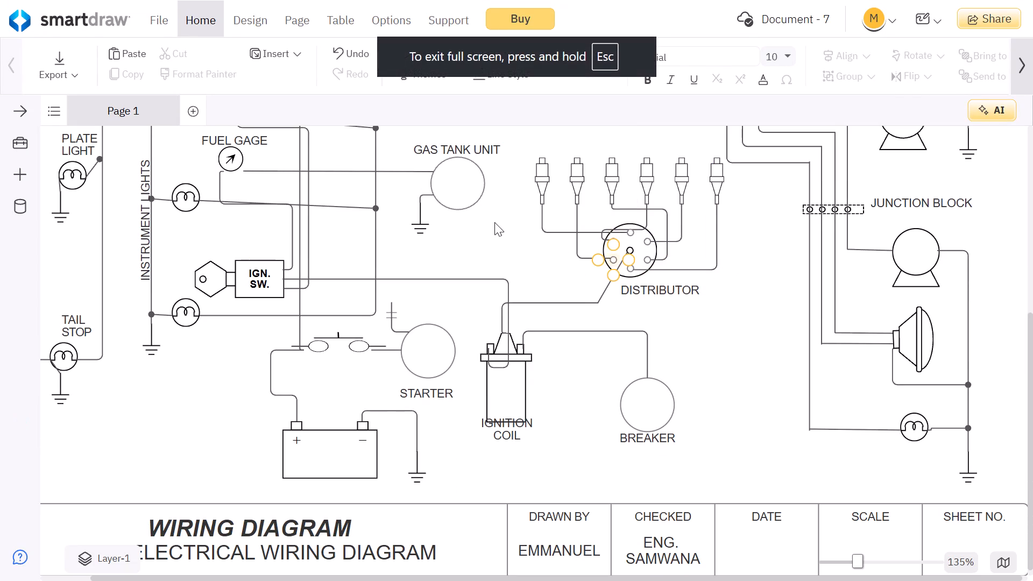
scroll(494, 222, "up", 3)
scroll(494, 222, "right", 3)
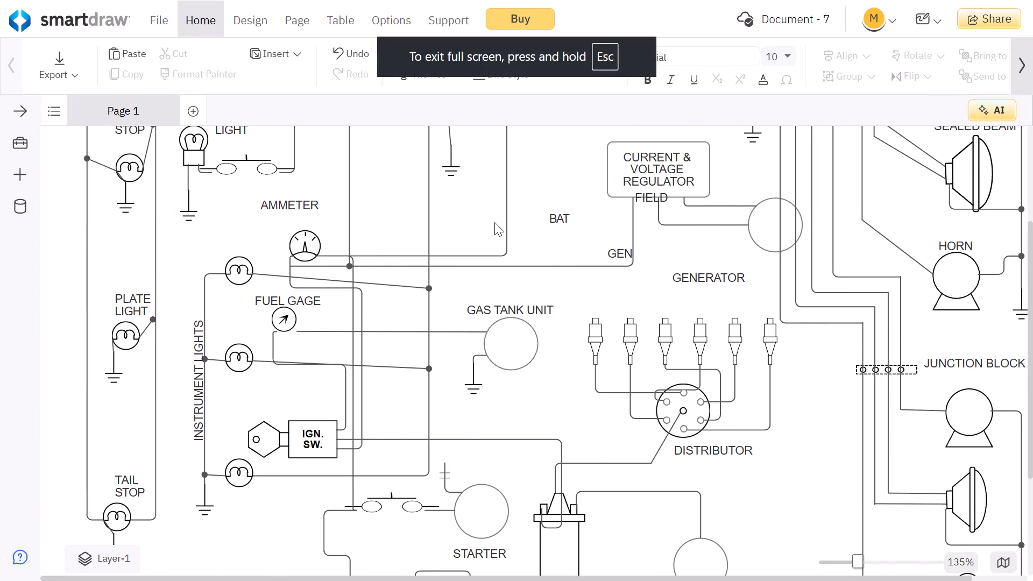
left_click_drag(83, 274, 69, 277)
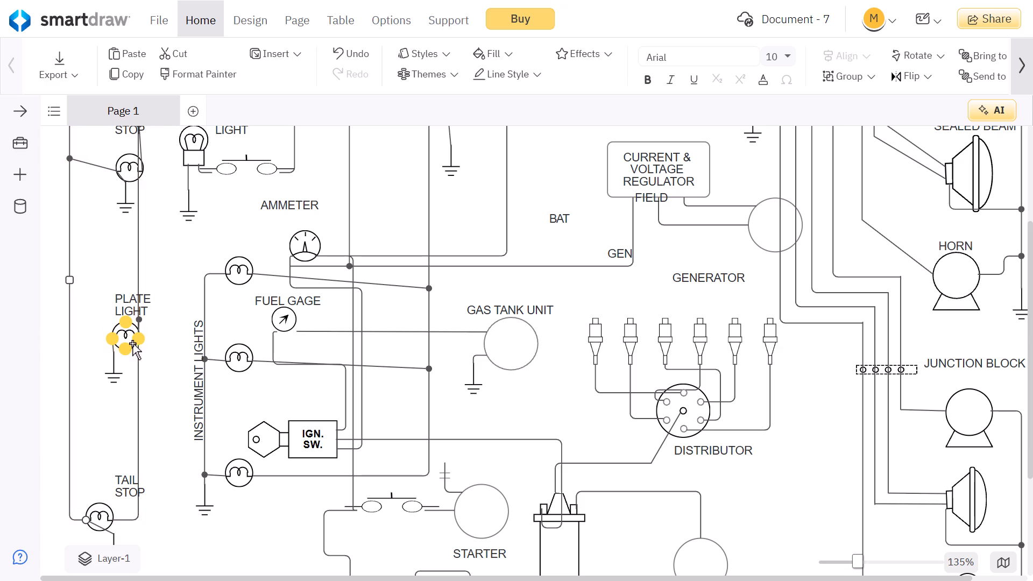
Move the plate light lamp and its PLATE LIGHT label left, between the two vertical wires.
left_click_drag(129, 346, 124, 352)
left_click_drag(125, 306, 96, 303)
left_click_drag(122, 330, 100, 321)
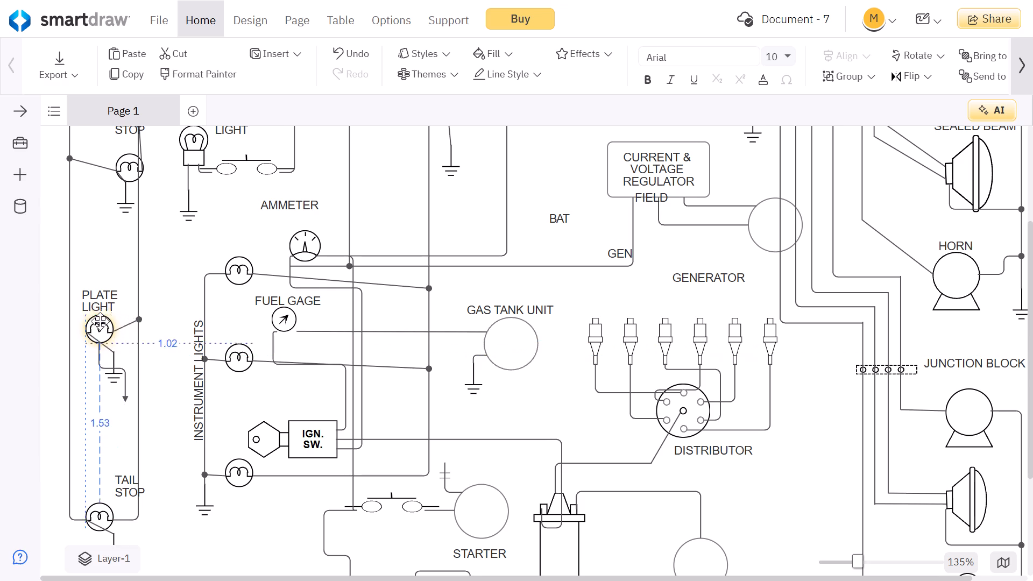
left_click_drag(100, 321, 102, 324)
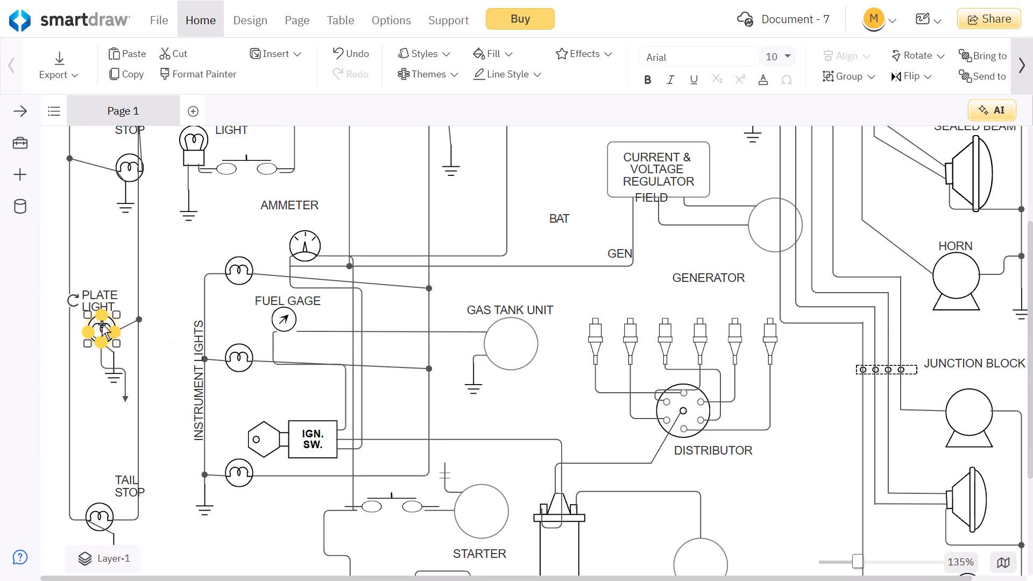
Reposition the plate light's ground symbol left and lower, so it sits beneath the lamp.
left_click_drag(116, 374, 105, 381)
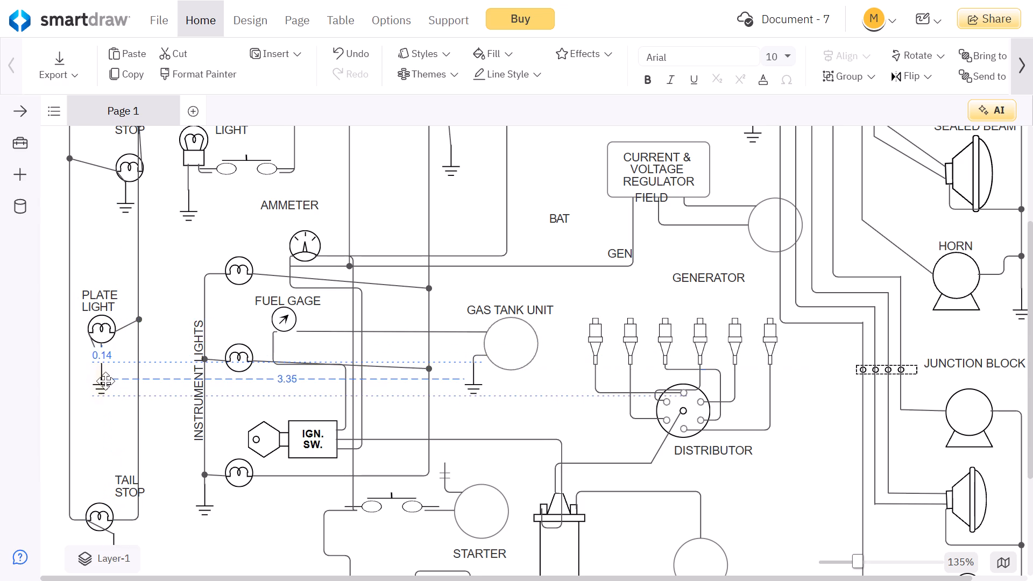
left_click_drag(105, 381, 100, 413)
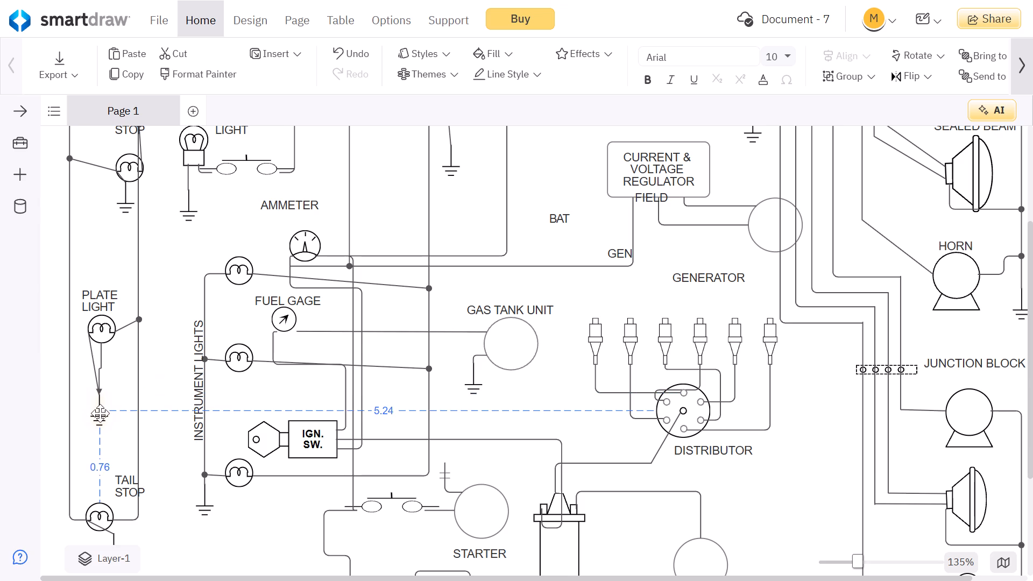
left_click_drag(100, 413, 92, 425)
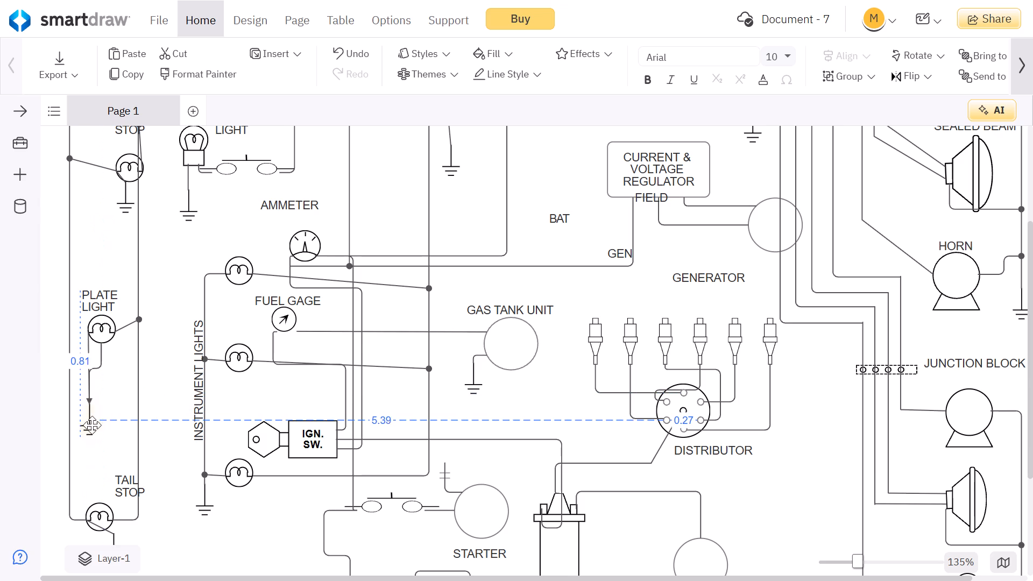
left_click_drag(92, 425, 90, 423)
left_click_drag(90, 423, 87, 412)
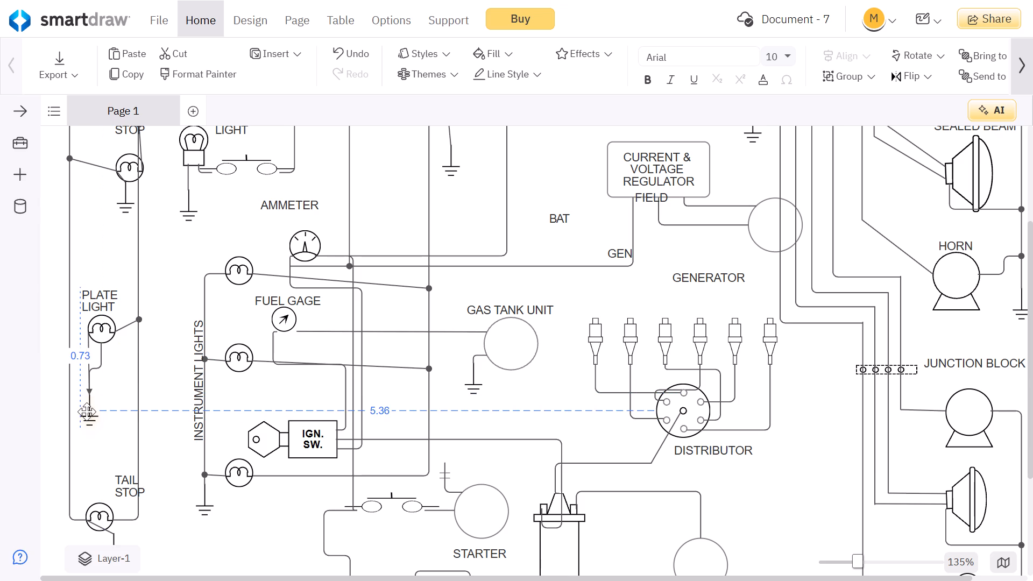
left_click_drag(87, 412, 93, 409)
Shift the INSTRUMENT LIGHTS label and the vertical wire beside it to the left.
left_click_drag(197, 388, 181, 390)
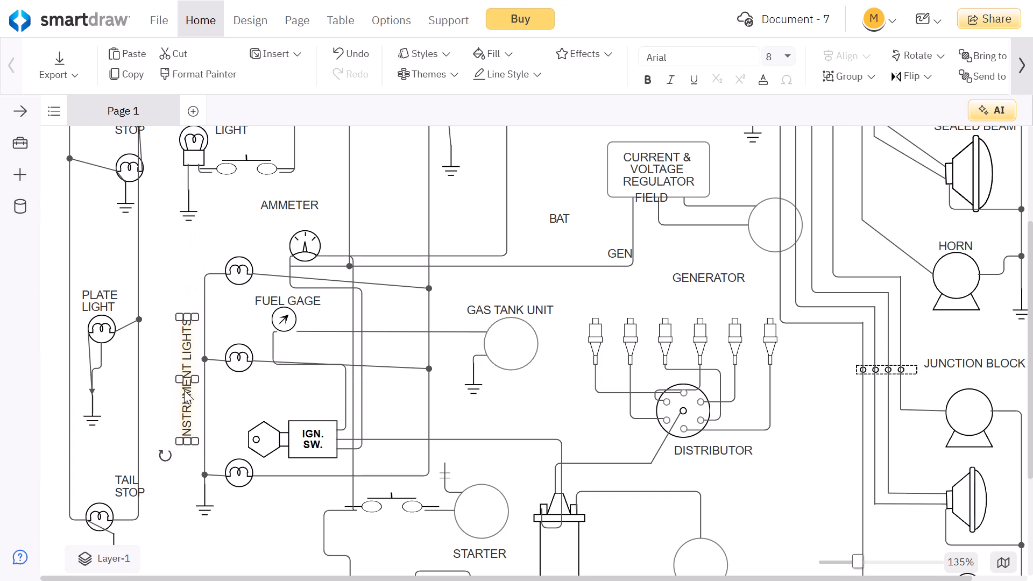
left_click_drag(206, 394, 196, 396)
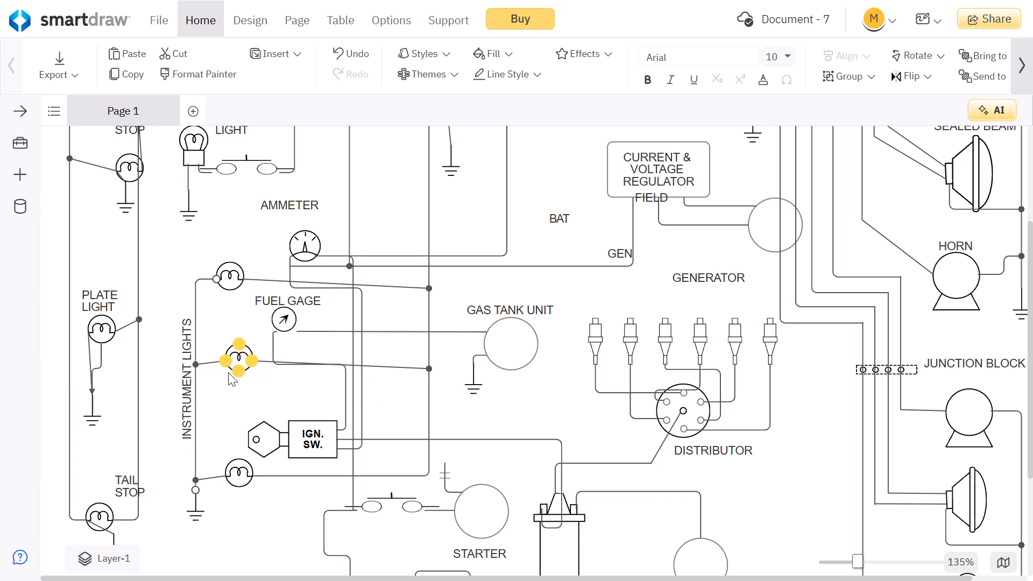
Draw connectors from the middle instrument light's bottom and top points, attaching a boxed battery symbol to the upper one.
left_click_drag(239, 373, 237, 380)
left_click_drag(237, 380, 236, 382)
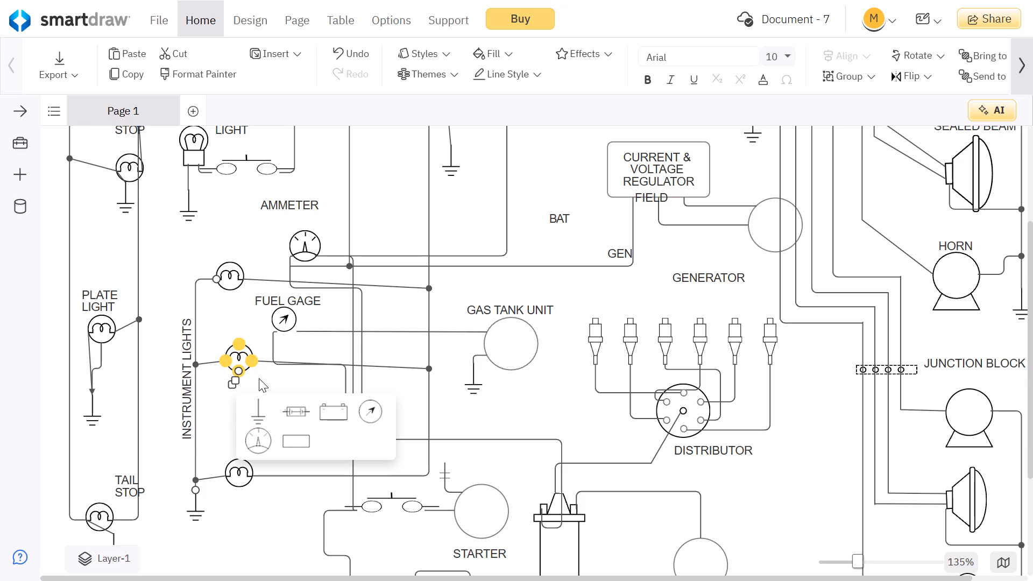
left_click_drag(241, 343, 235, 325)
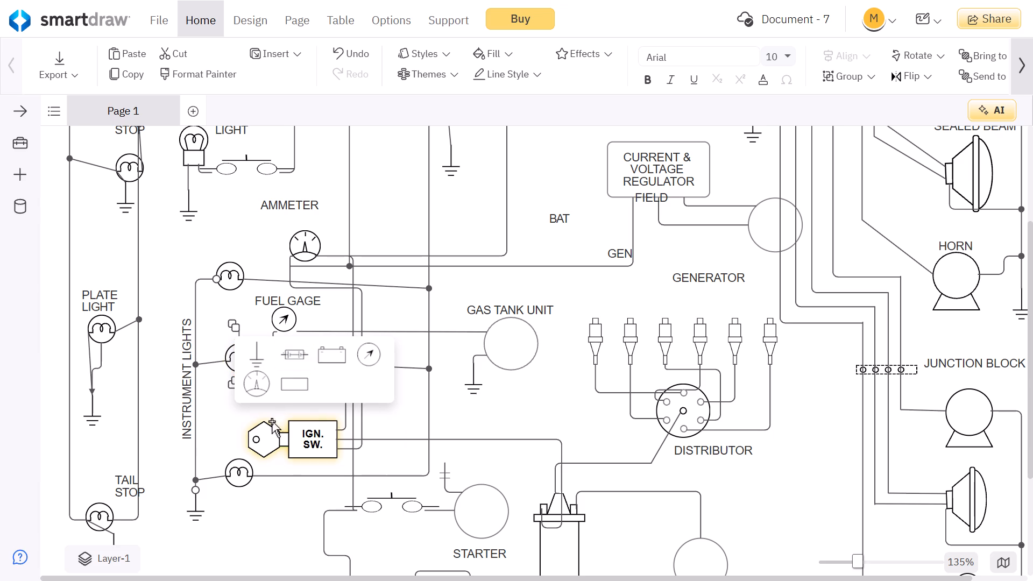
left_click(301, 359)
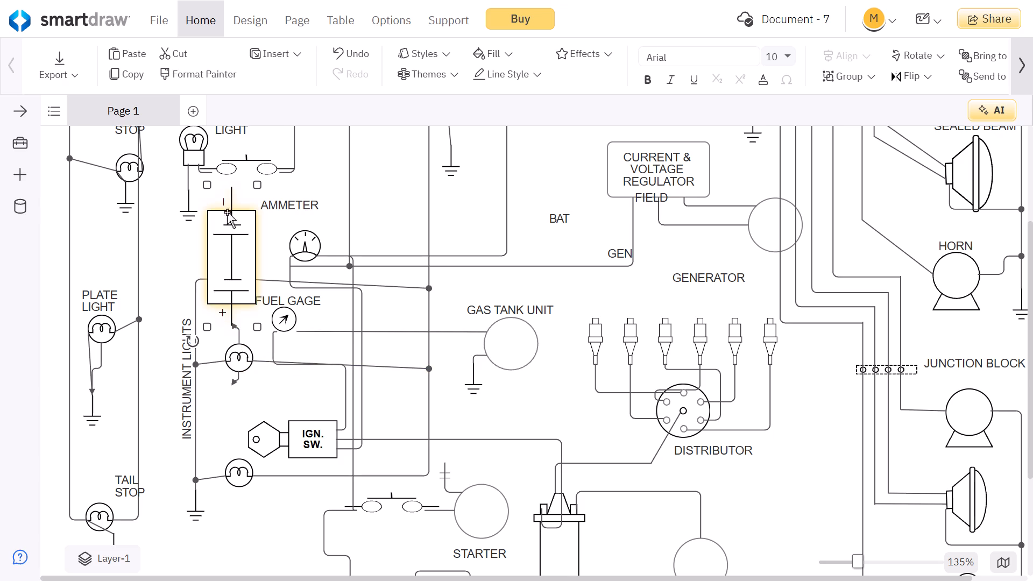
Draw a short connector at the top terminal of the boxed battery symbol.
double_click(227, 212)
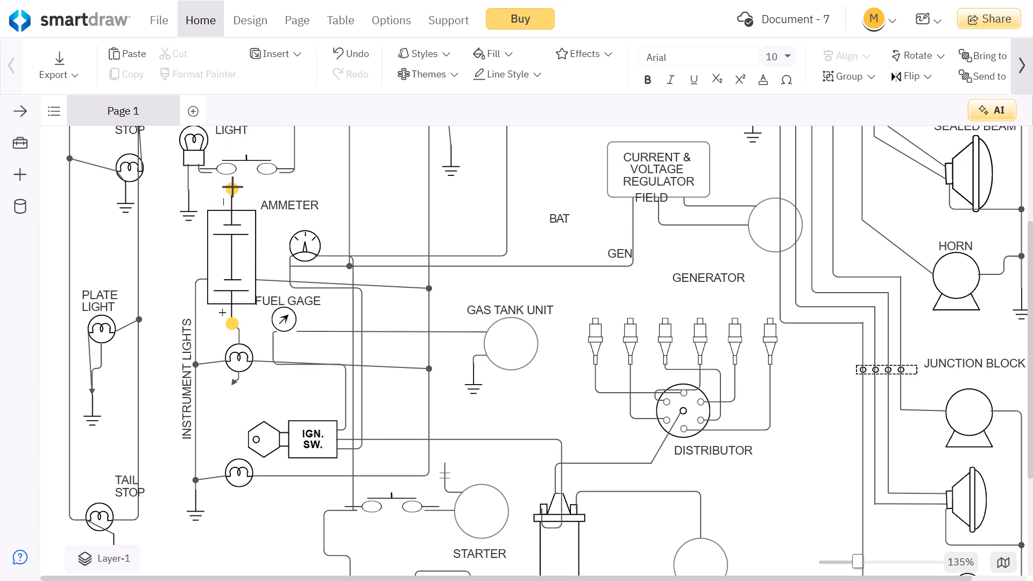
left_click_drag(233, 188, 230, 210)
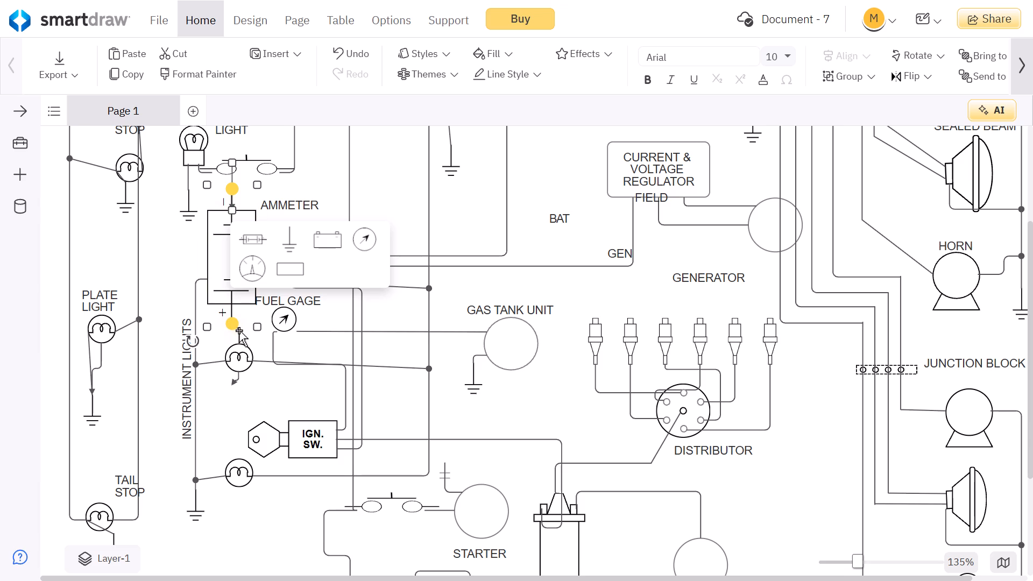
Move the wire from the middle instrument light to the vertical supply line slightly upward.
left_click(305, 364)
left_click_drag(305, 364, 305, 352)
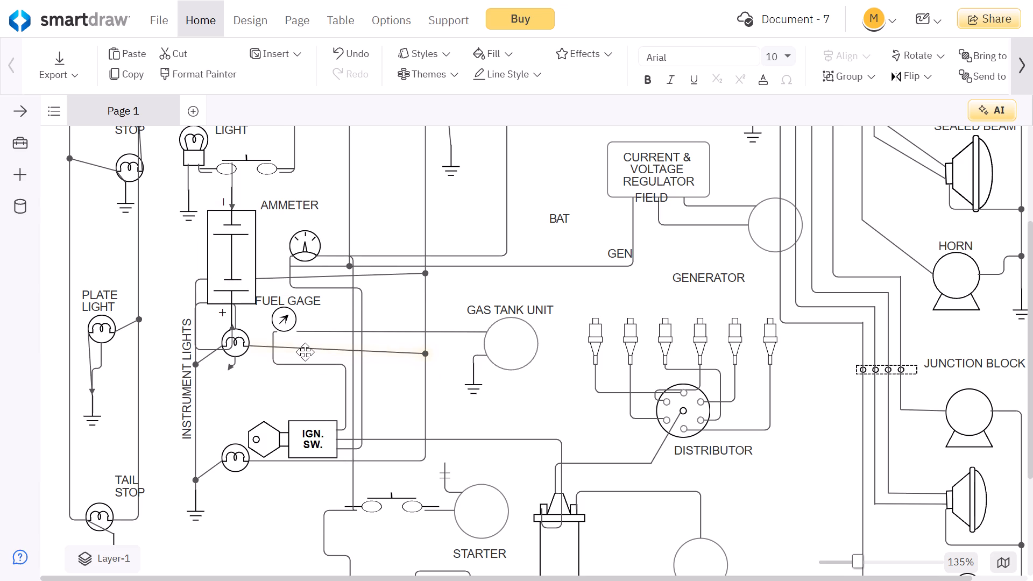
left_click_drag(305, 352, 304, 353)
Fill the gas tank unit circle with yellow.
left_click(514, 353)
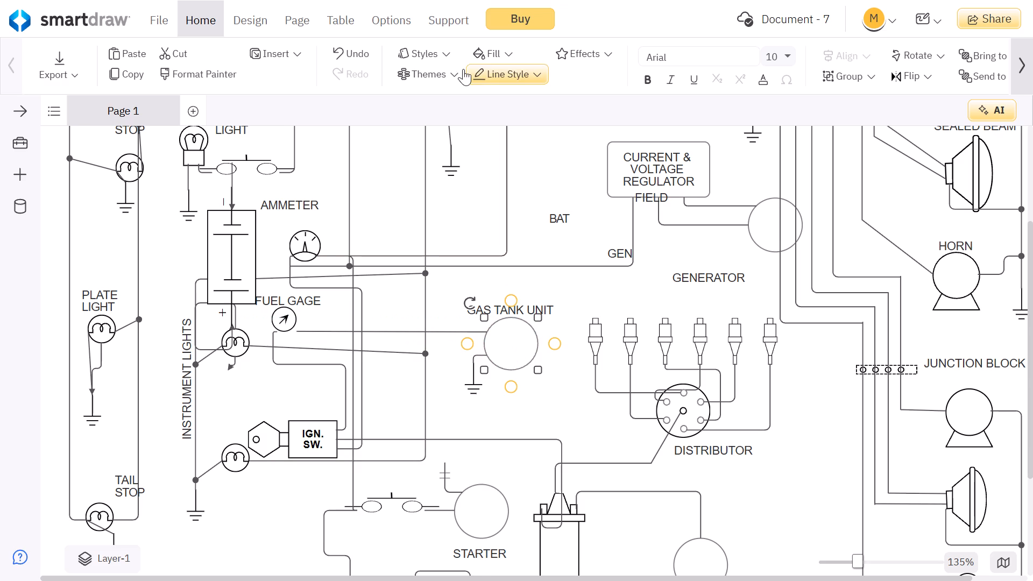
left_click(490, 59)
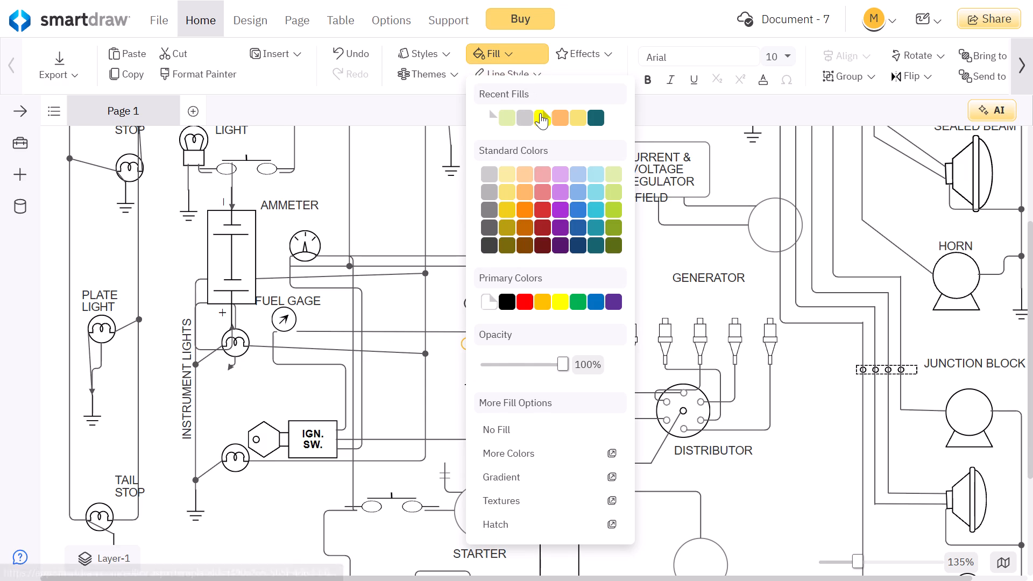
left_click(540, 113)
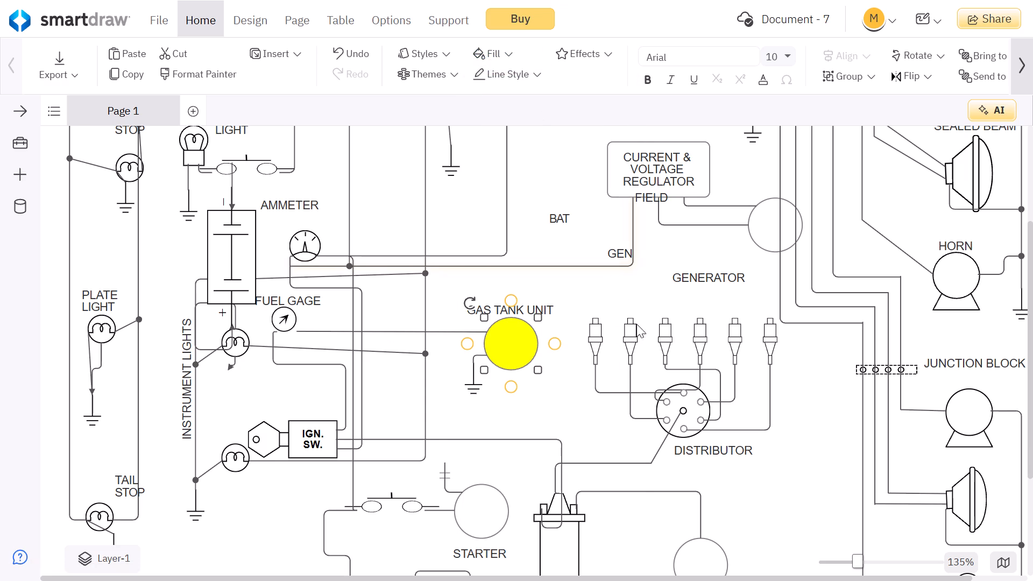
Extend the starter's open wire end upward to join the horizontal wire from the ignition switch.
scroll(650, 349, "up", 1)
left_click(445, 482)
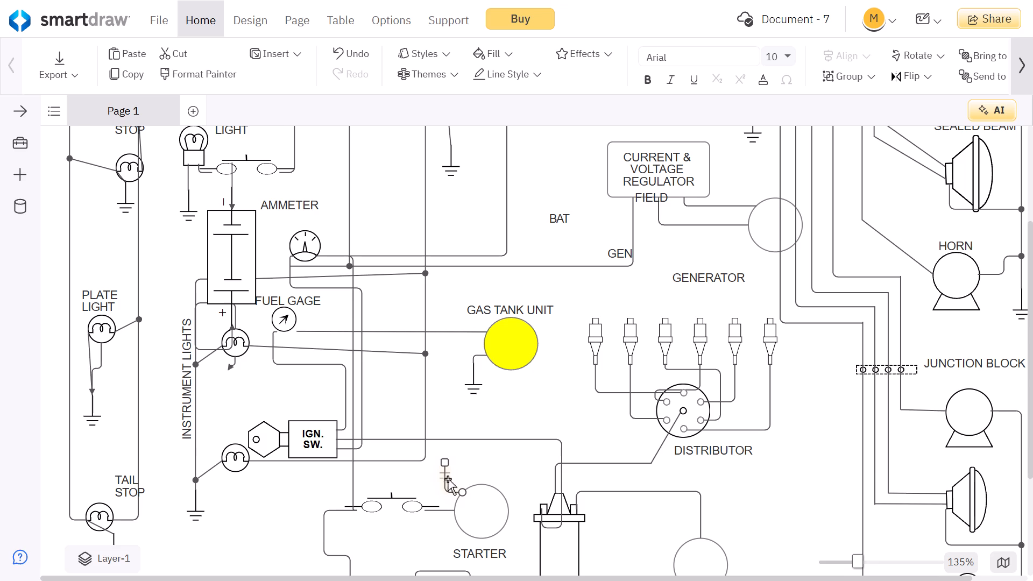
left_click_drag(445, 459, 446, 445)
left_click_drag(446, 445, 445, 445)
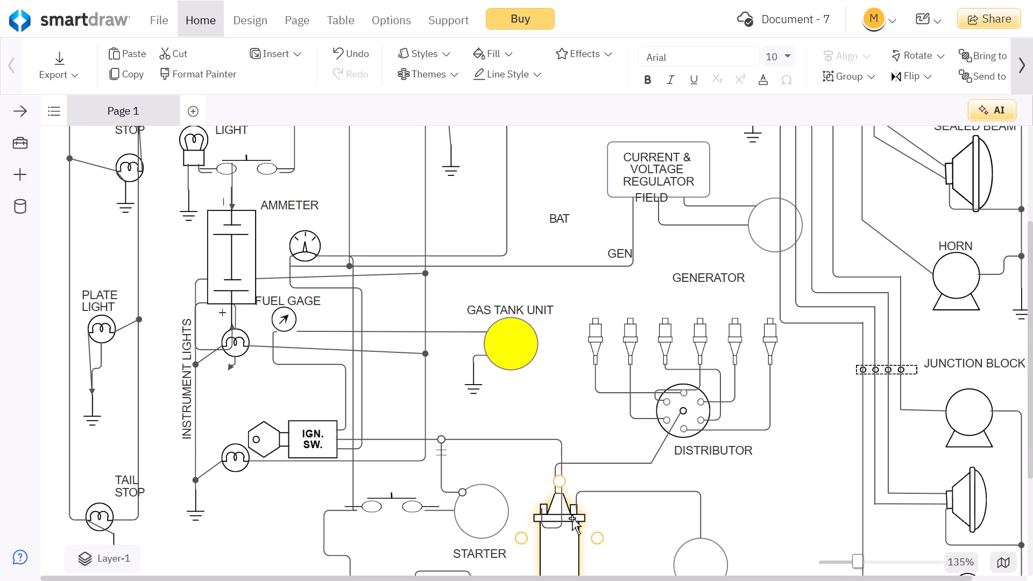
Move the ignition coil slightly left and place its IGNITION COIL label directly beneath the coil body.
left_click(572, 518)
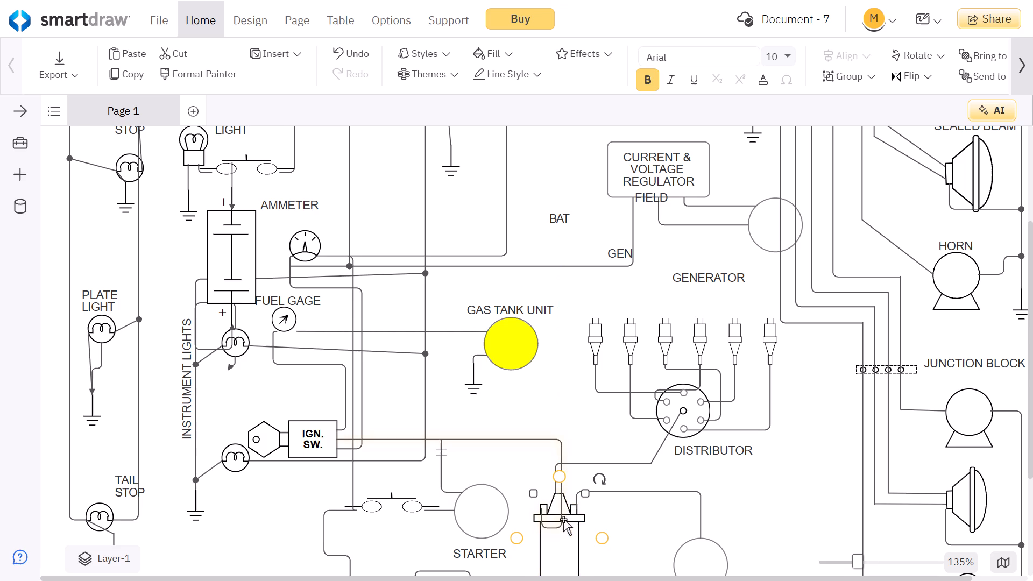
left_click_drag(566, 531, 554, 536)
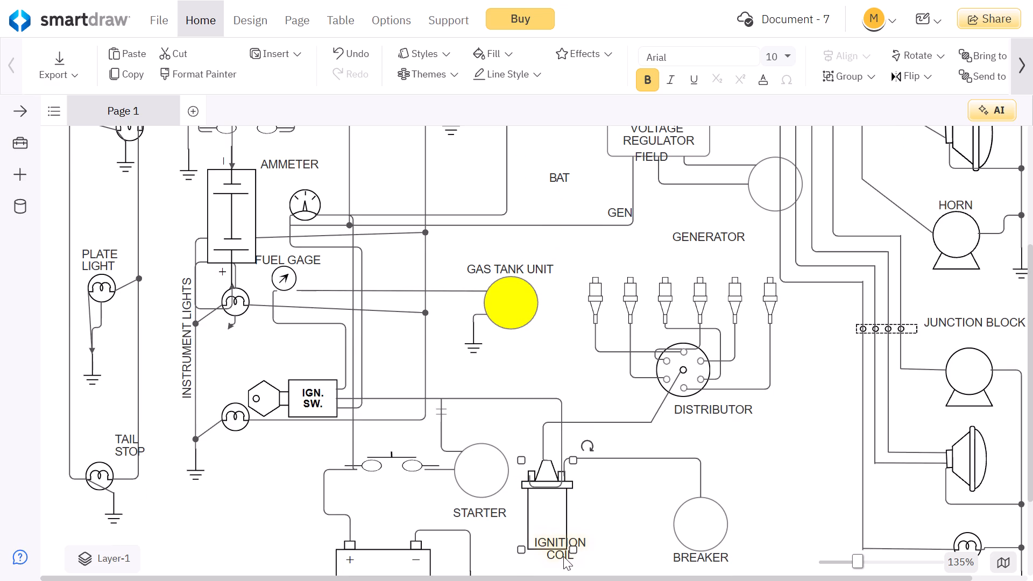
left_click(563, 554)
left_click_drag(563, 554, 558, 562)
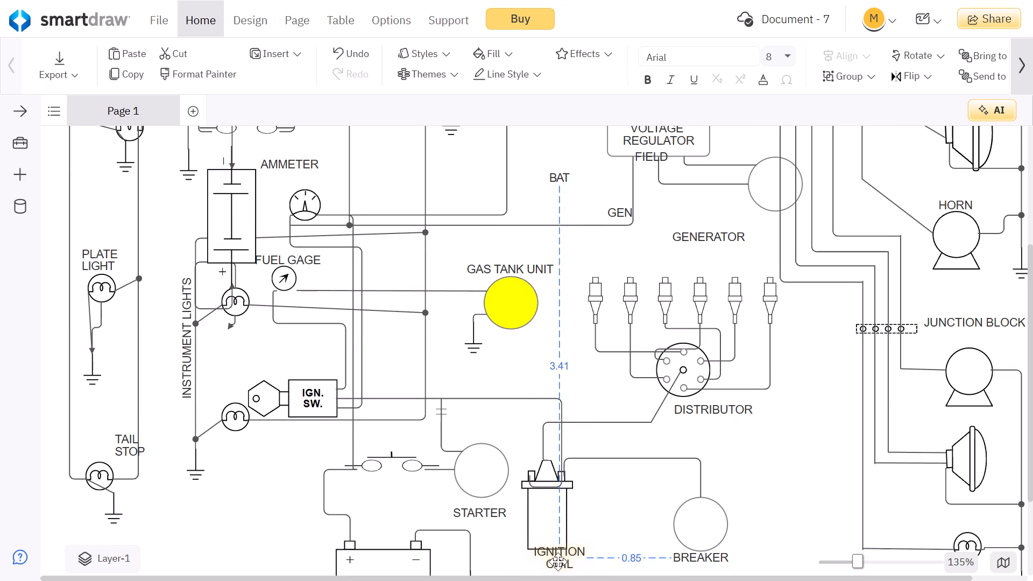
left_click_drag(558, 562, 555, 571)
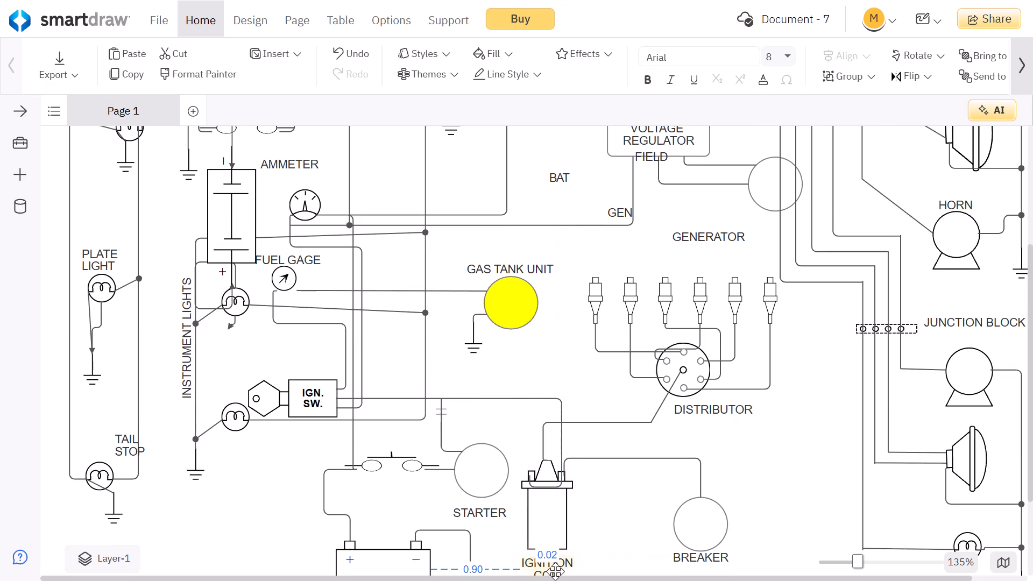
left_click_drag(555, 571, 557, 571)
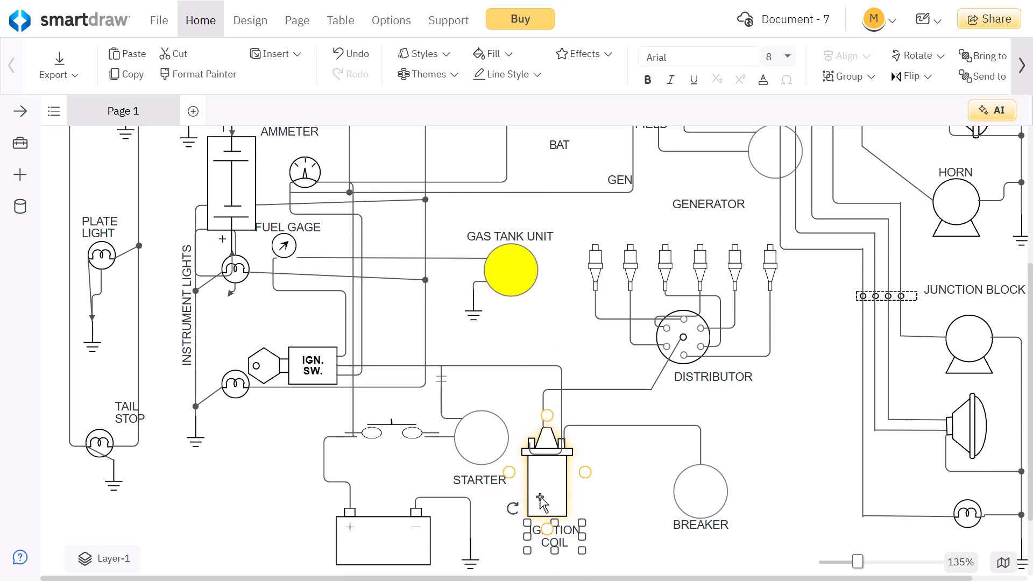
Fill the ignition coil with red.
left_click(540, 497)
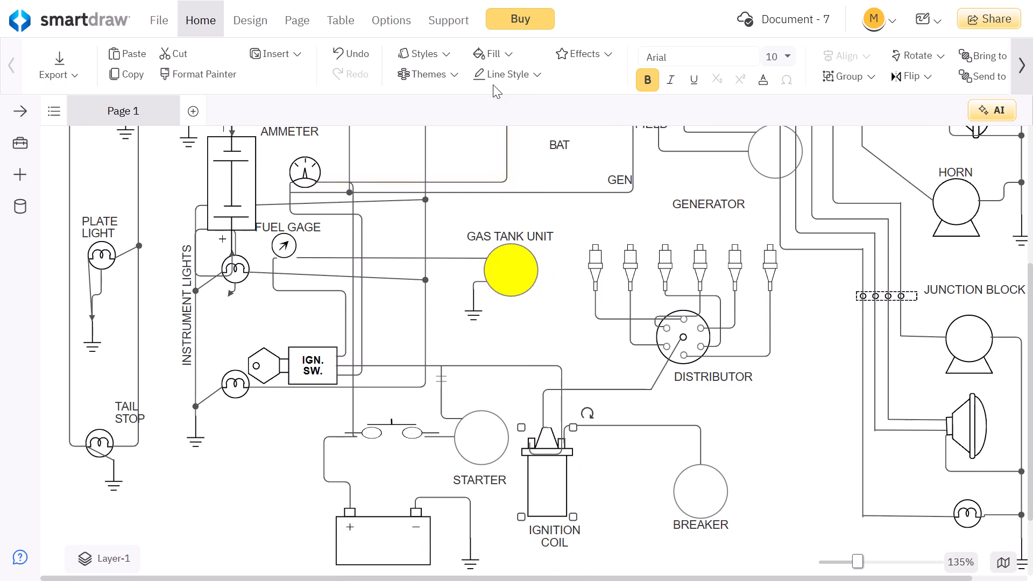
left_click(496, 55)
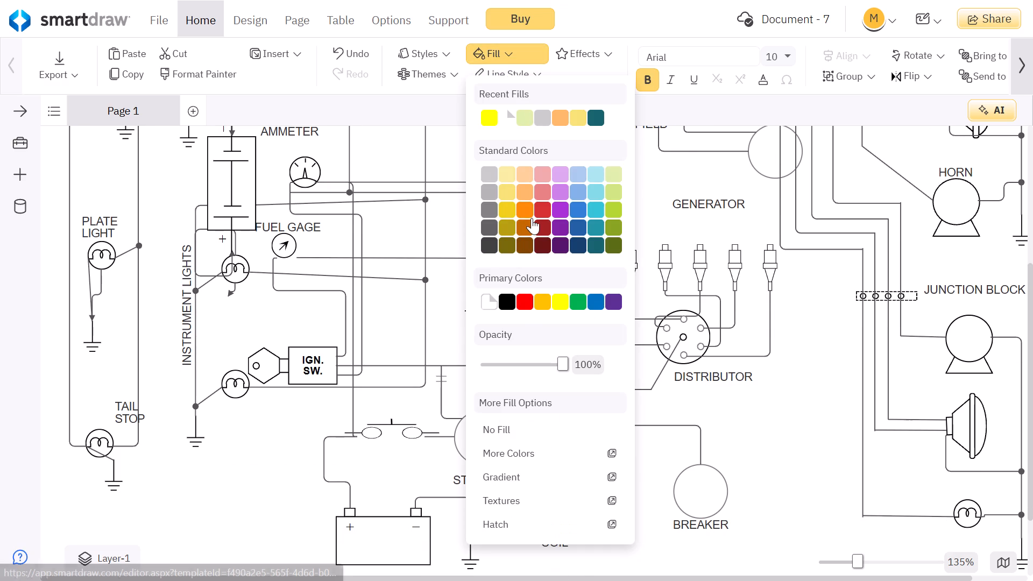
scroll(528, 303, "up", 1)
left_click(528, 304)
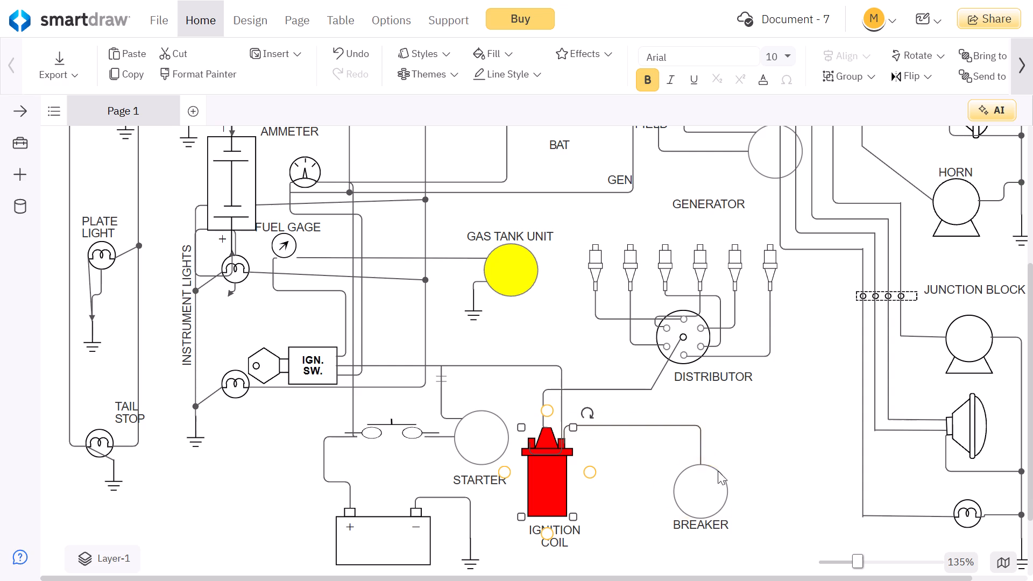
Shift the three leftmost spark plugs and their wires left, spacing them out and dropping the third plug slightly lower.
scroll(726, 482, "right", 1)
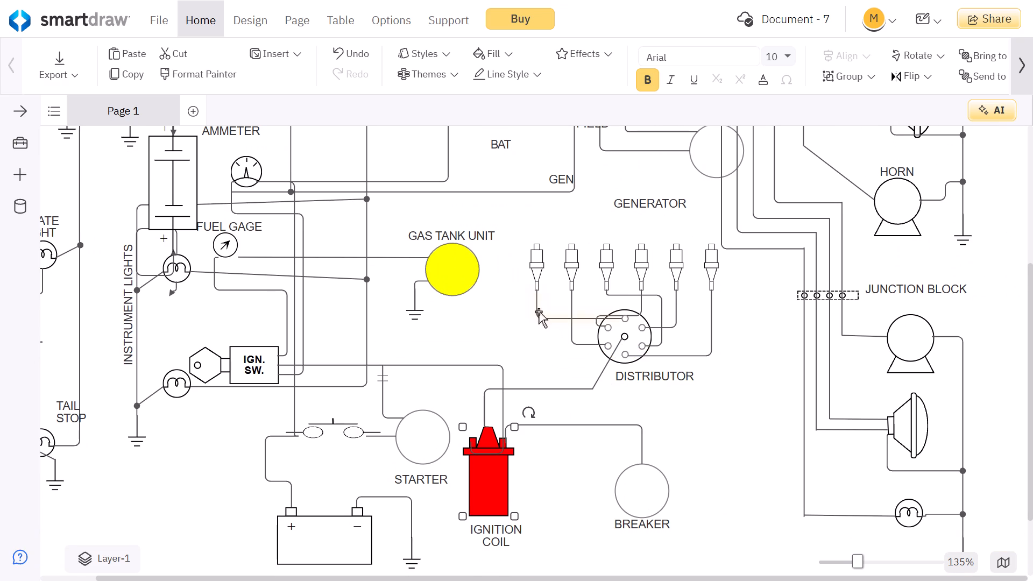
left_click_drag(539, 311, 526, 312)
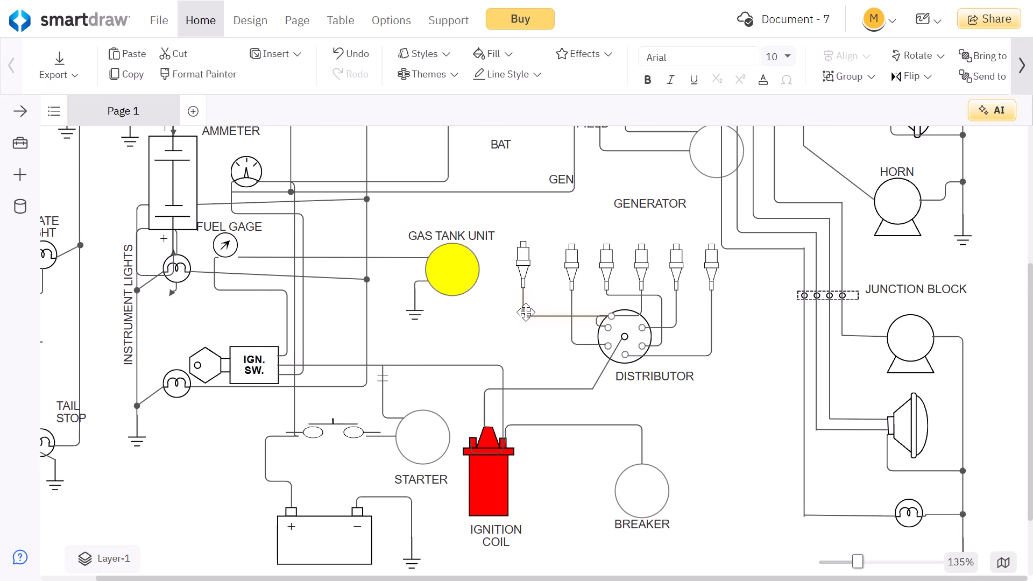
left_click_drag(526, 312, 522, 314)
left_click(522, 314)
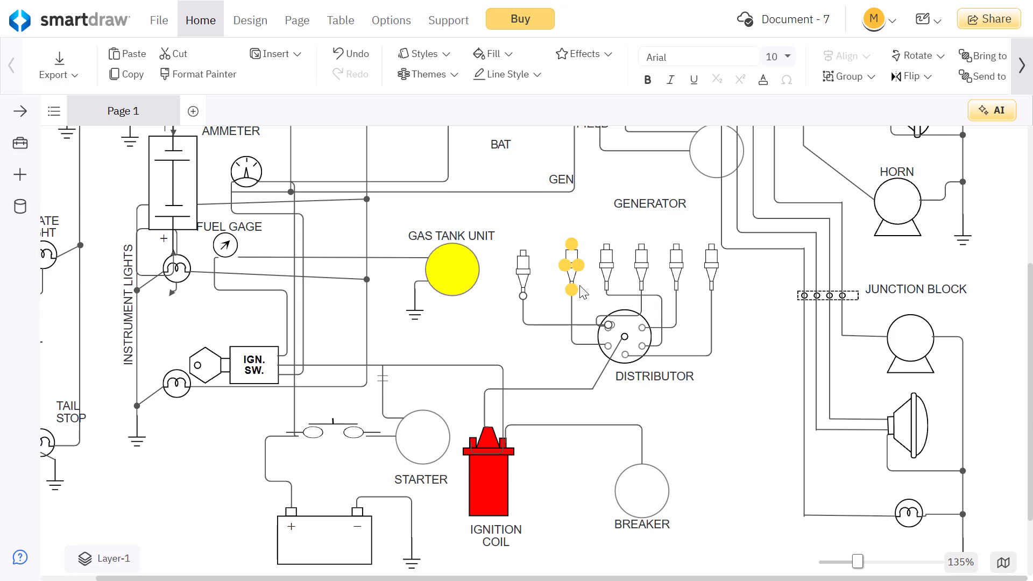
left_click_drag(570, 302, 562, 304)
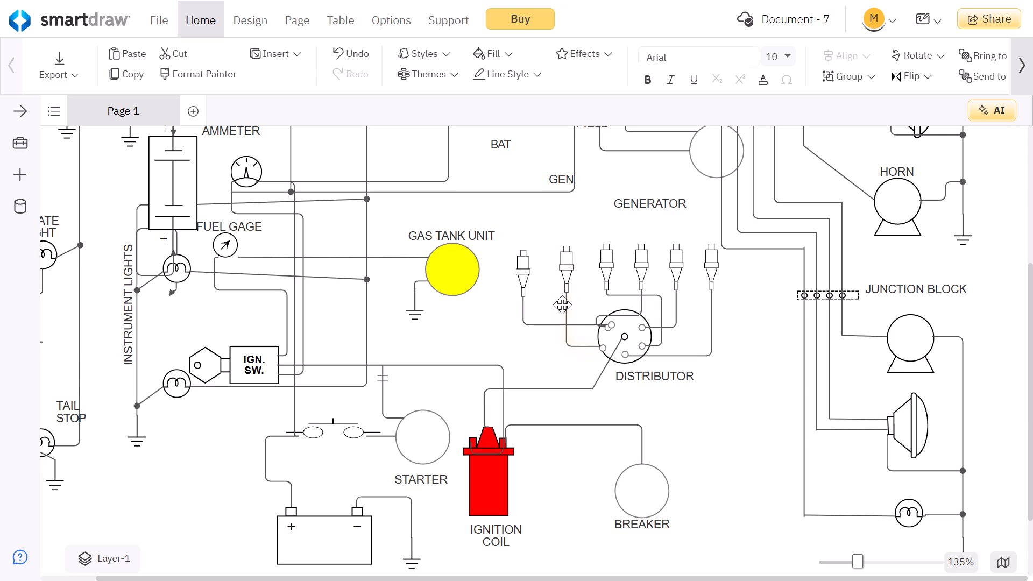
left_click_drag(562, 304, 558, 309)
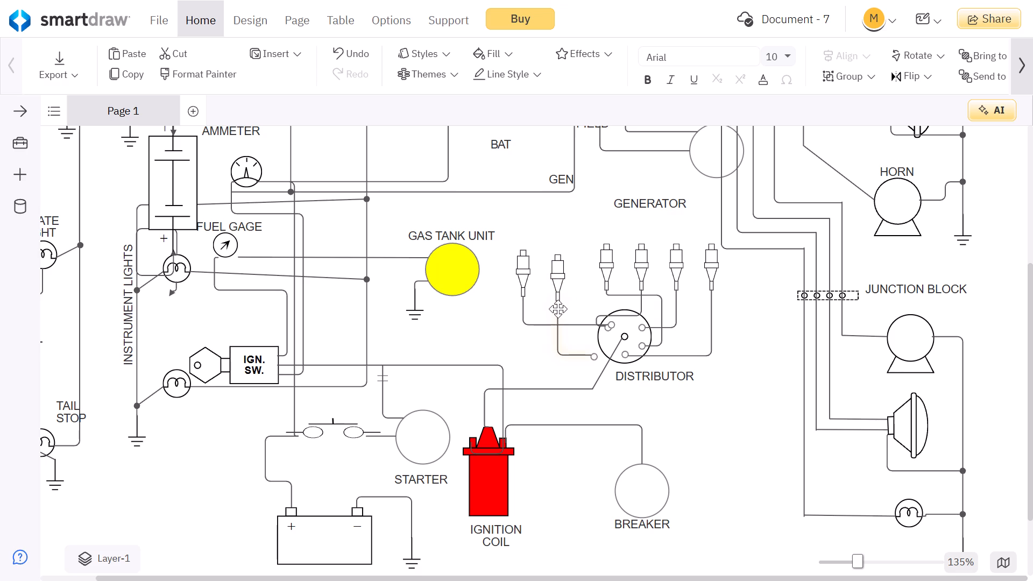
left_click_drag(558, 309, 558, 308)
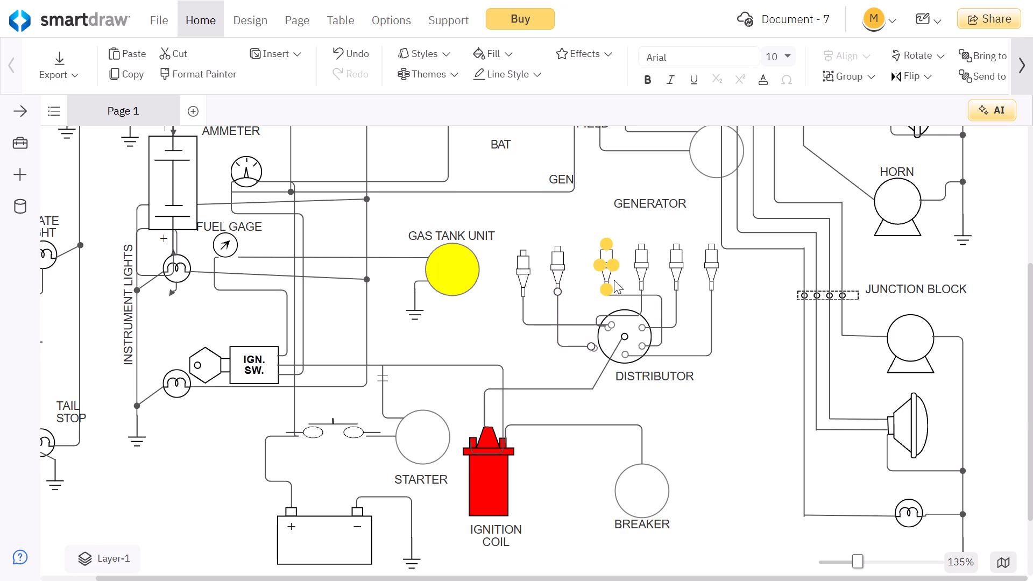
left_click_drag(626, 295, 622, 301)
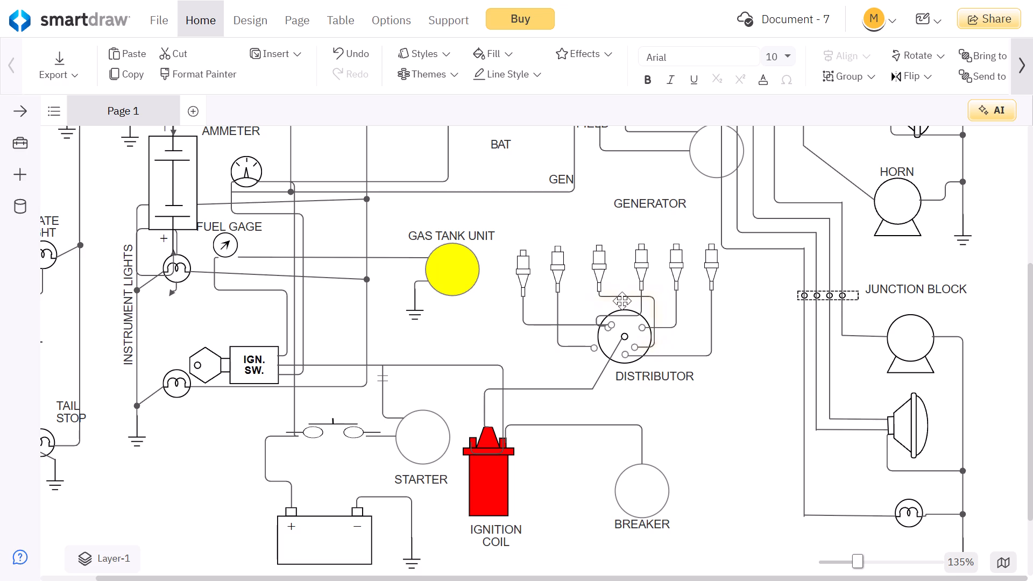
left_click_drag(622, 301, 619, 302)
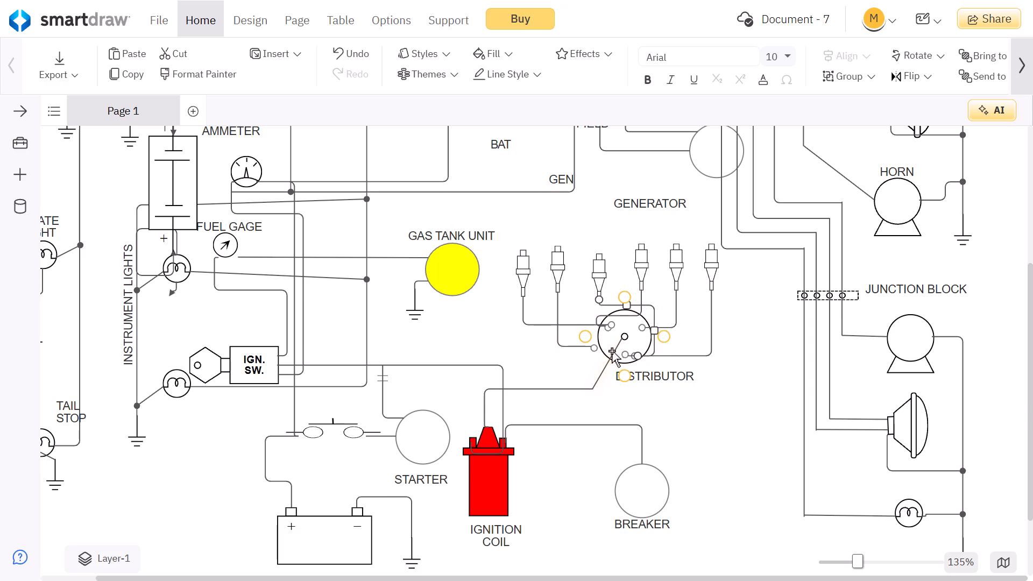
Nudge the distributor circle slightly left.
left_click(609, 353)
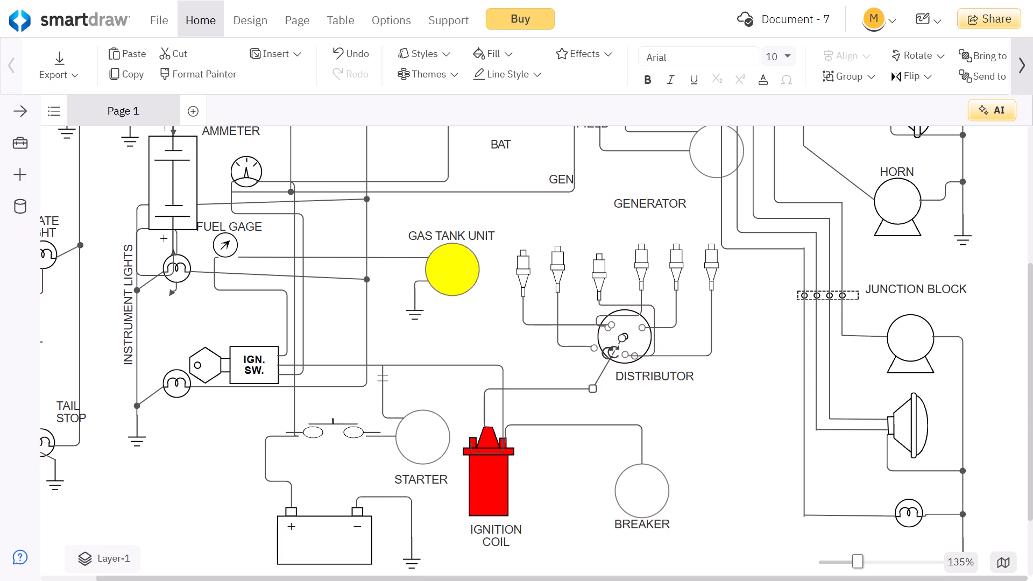
left_click(602, 341)
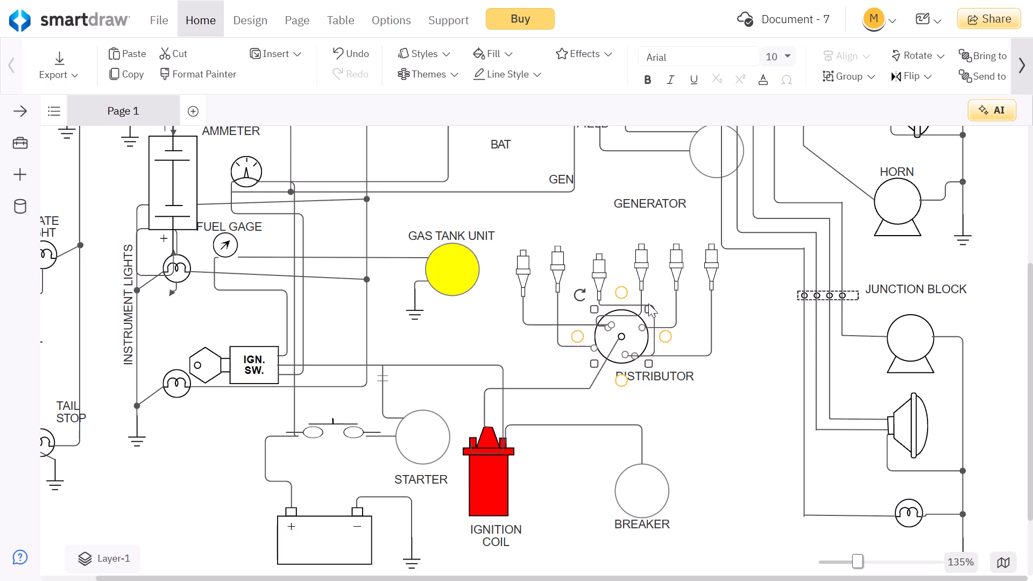
Shift the two rightmost spark plugs and their wires slightly right and down, with the wire ends at the distributor's right-hand edge.
left_click_drag(674, 308, 679, 305)
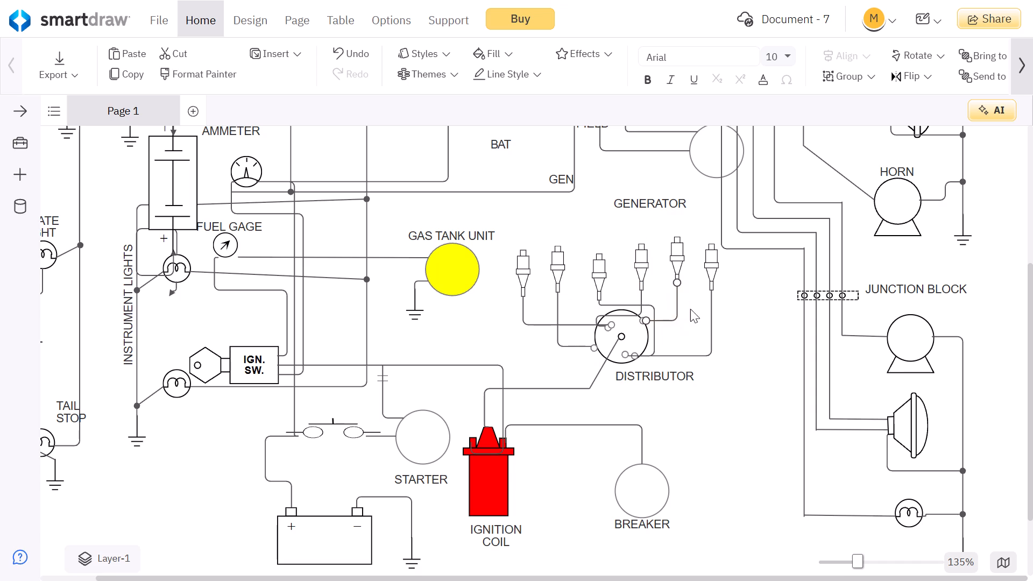
left_click_drag(712, 323, 720, 323)
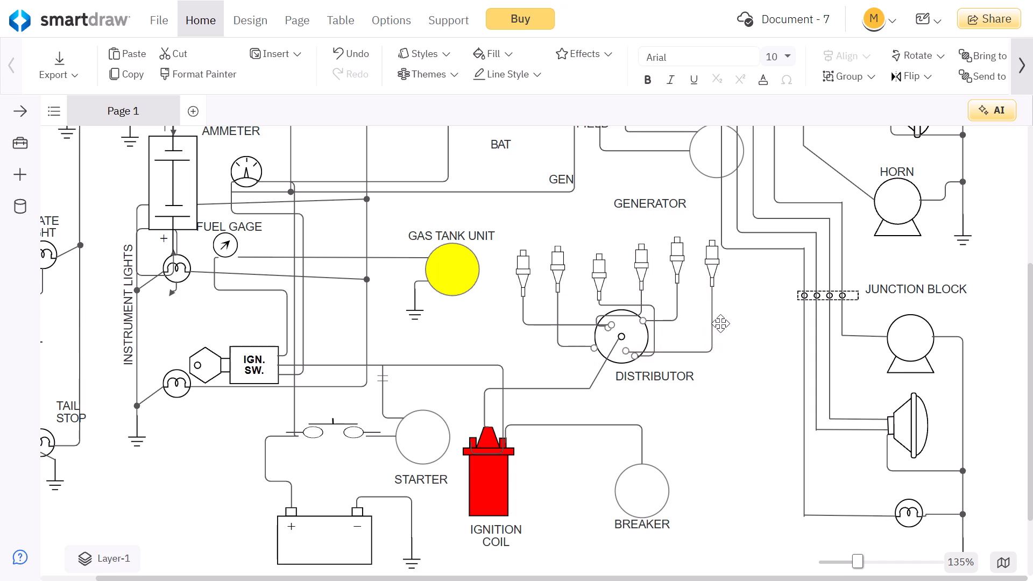
left_click_drag(720, 323, 725, 331)
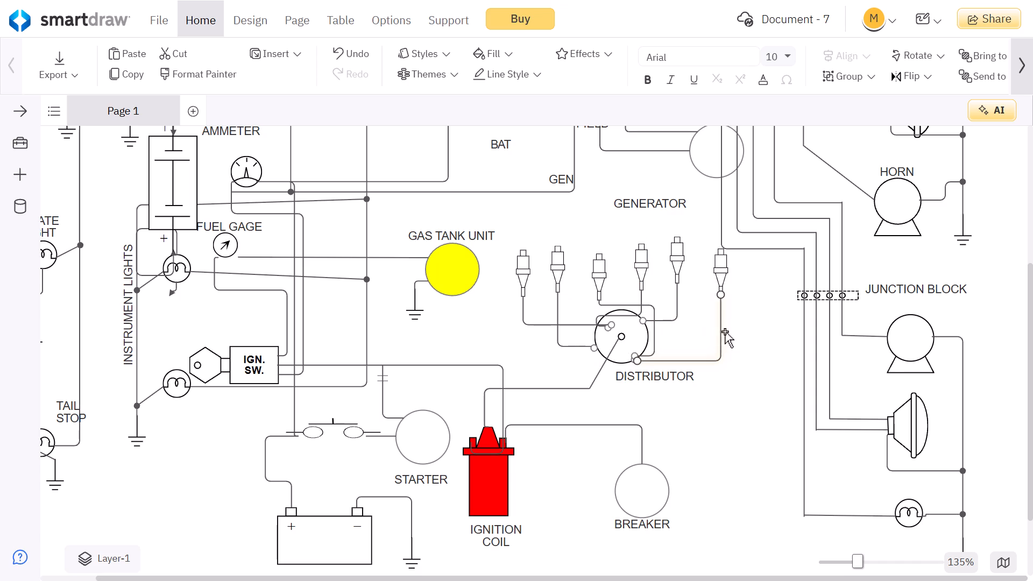
left_click_drag(673, 316, 678, 326)
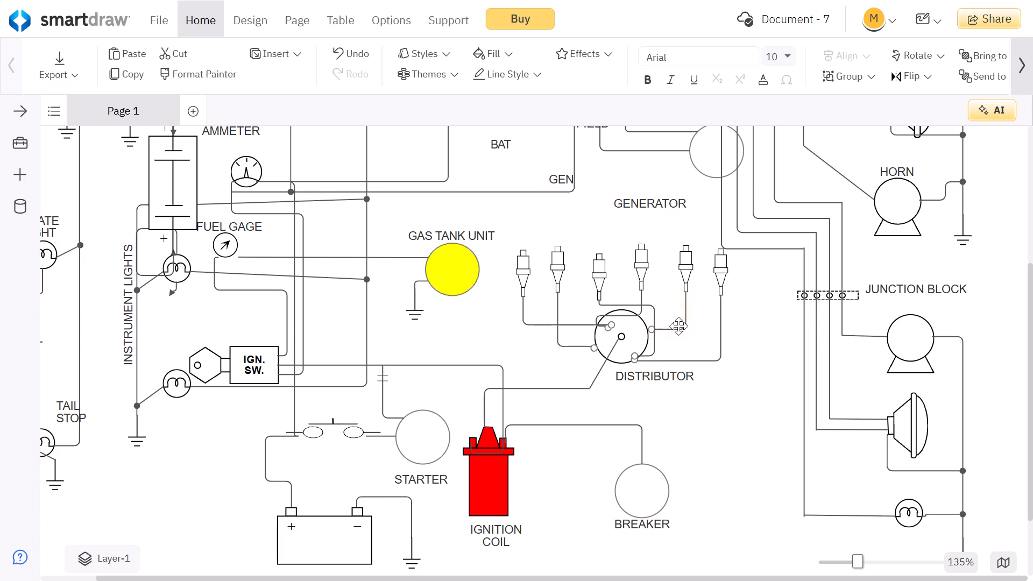
left_click_drag(678, 326, 677, 330)
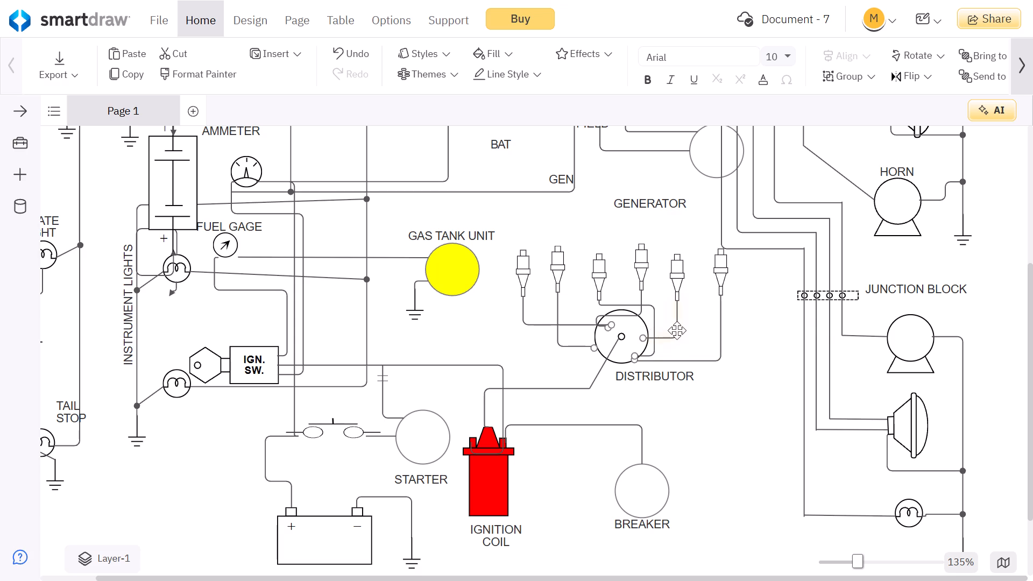
left_click_drag(677, 330, 680, 328)
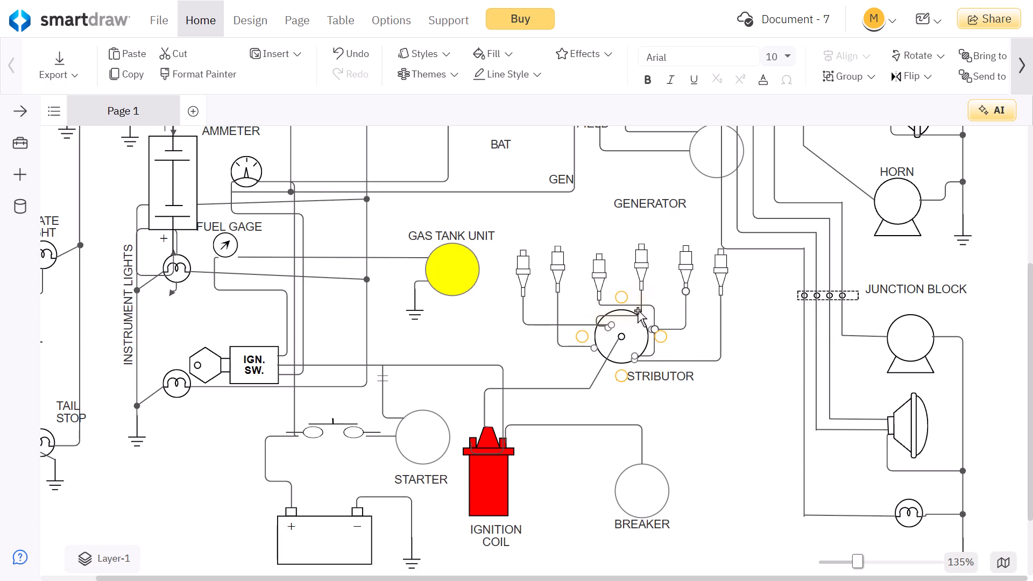
Move the fourth spark plug from the left and its wire slightly up and left, with the wire end at the distributor's upper-left edge.
left_click_drag(642, 304, 640, 297)
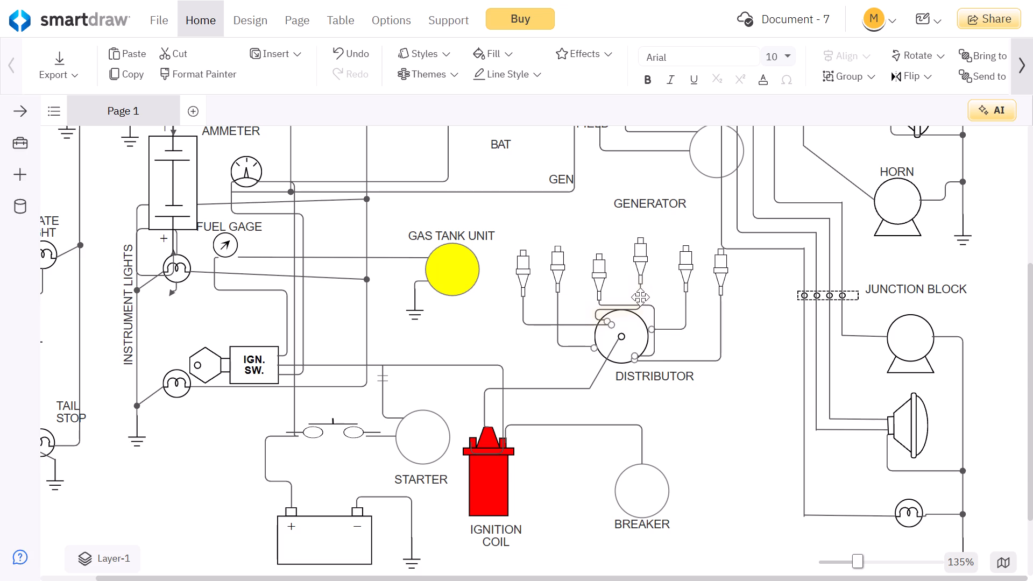
left_click_drag(640, 297, 635, 293)
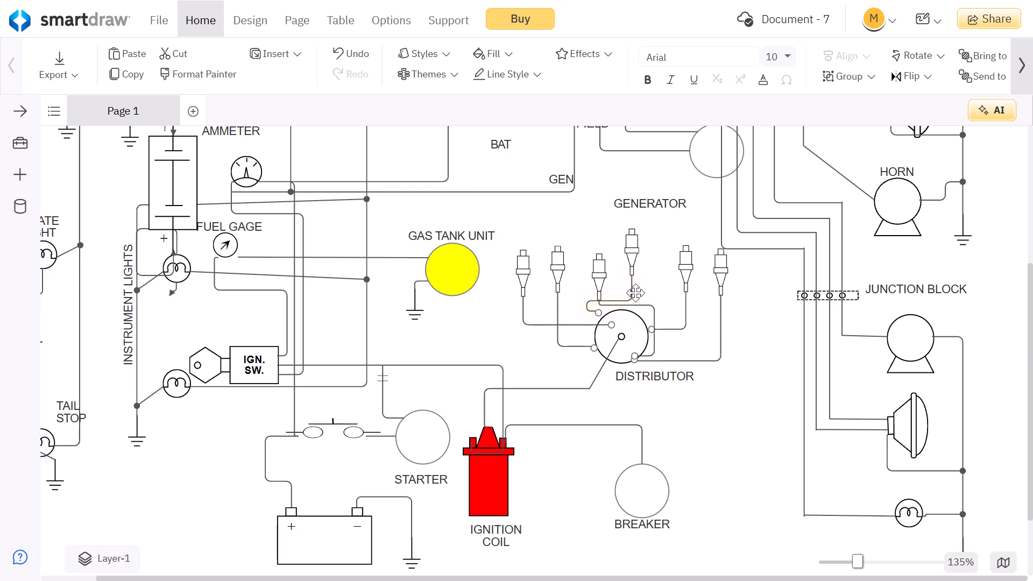
left_click_drag(635, 293, 636, 295)
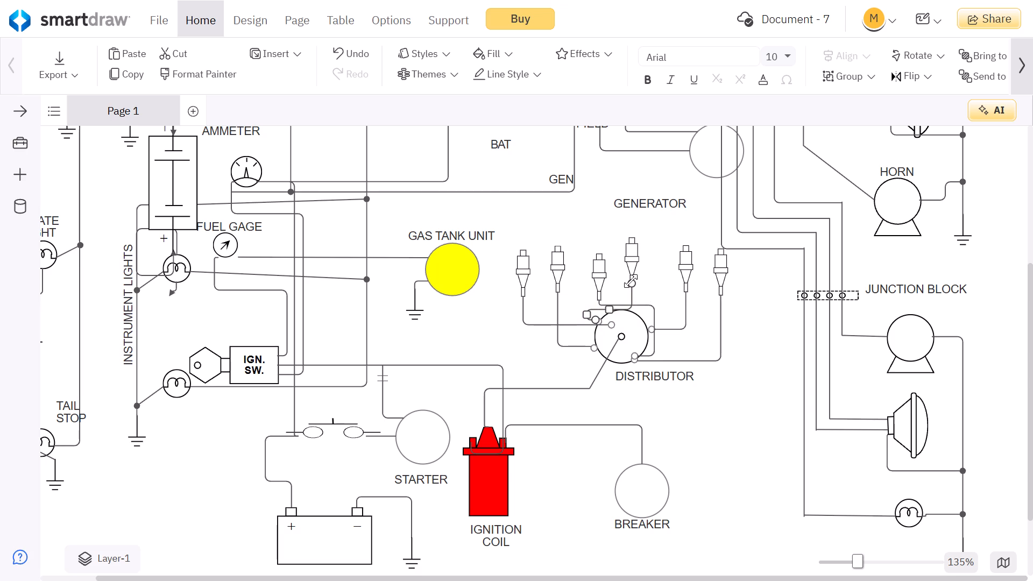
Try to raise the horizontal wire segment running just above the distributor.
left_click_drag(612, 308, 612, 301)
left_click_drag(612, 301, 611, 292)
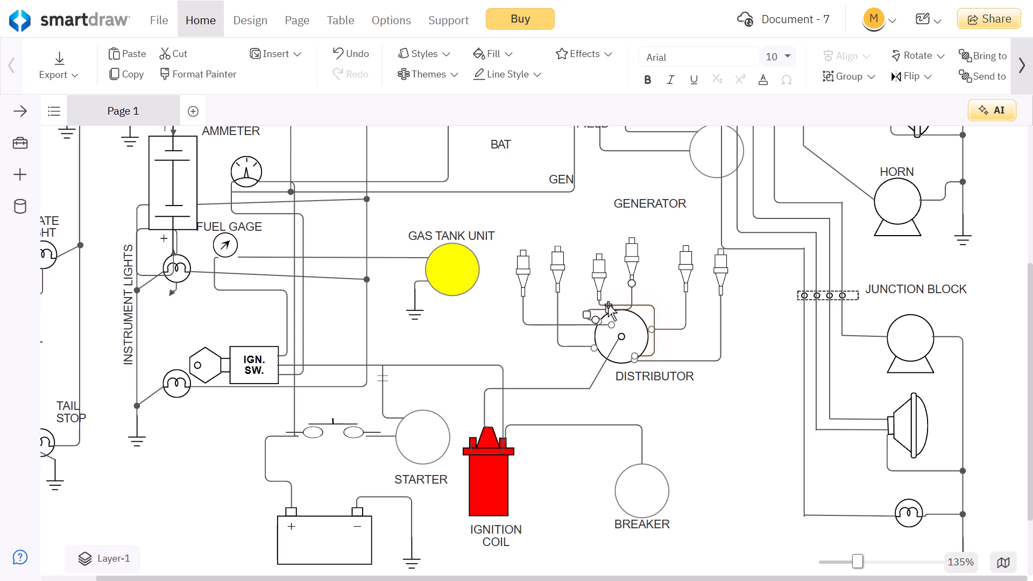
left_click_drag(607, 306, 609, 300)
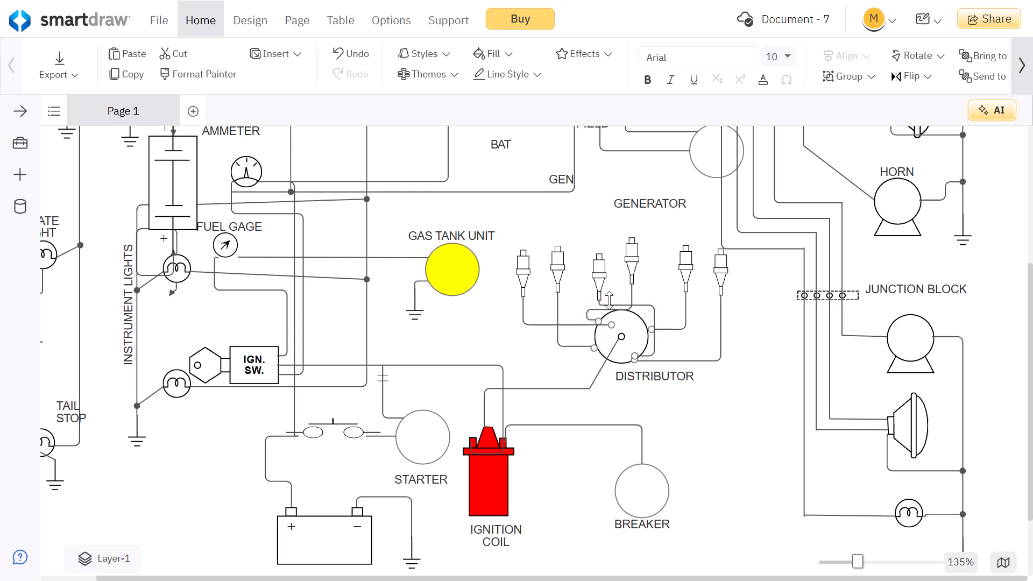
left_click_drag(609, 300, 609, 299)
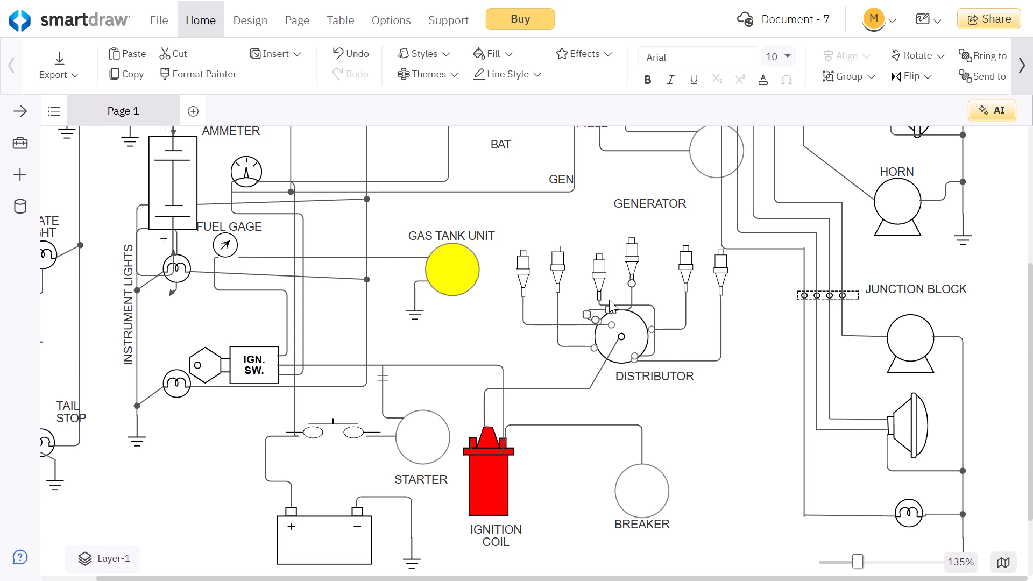
Move the wire between the horn button and ammeter slightly right and down, straightening the horn button's ground wire and the two wires near the foot selector switch.
left_click_drag(572, 320, 612, 127)
scroll(614, 147, "down", 1)
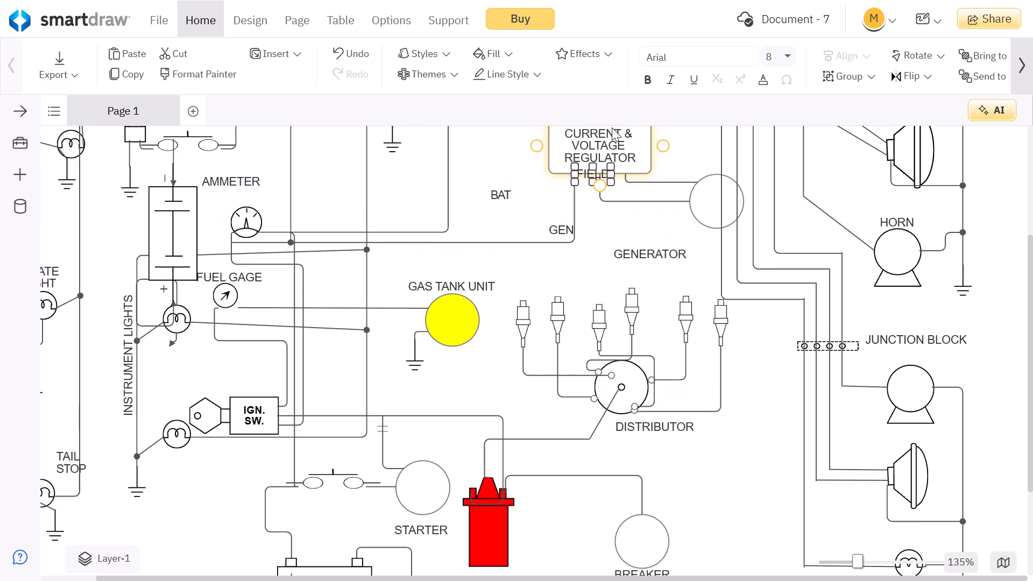
scroll(477, 320, "down", 3)
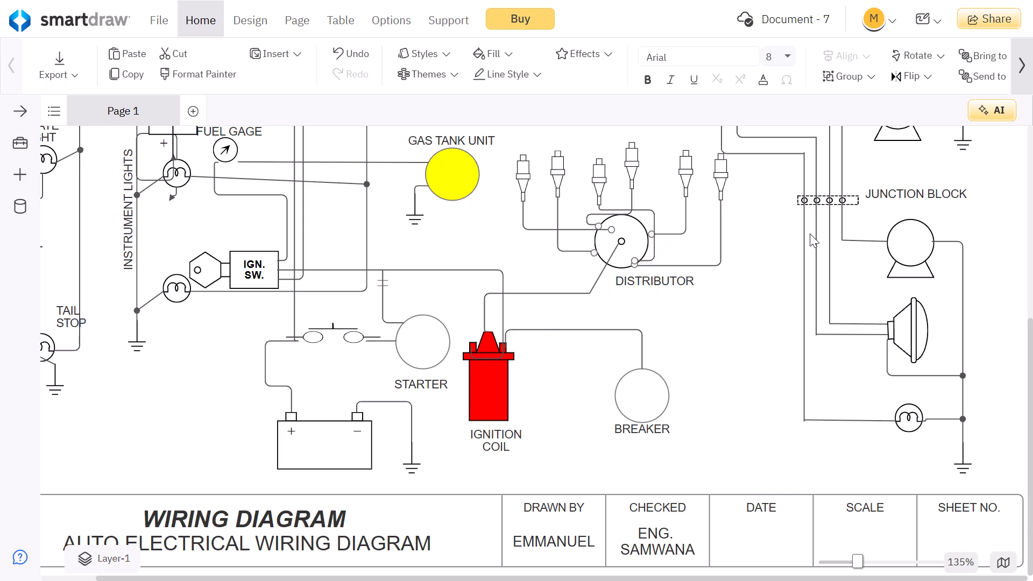
scroll(504, 341, "up", 4)
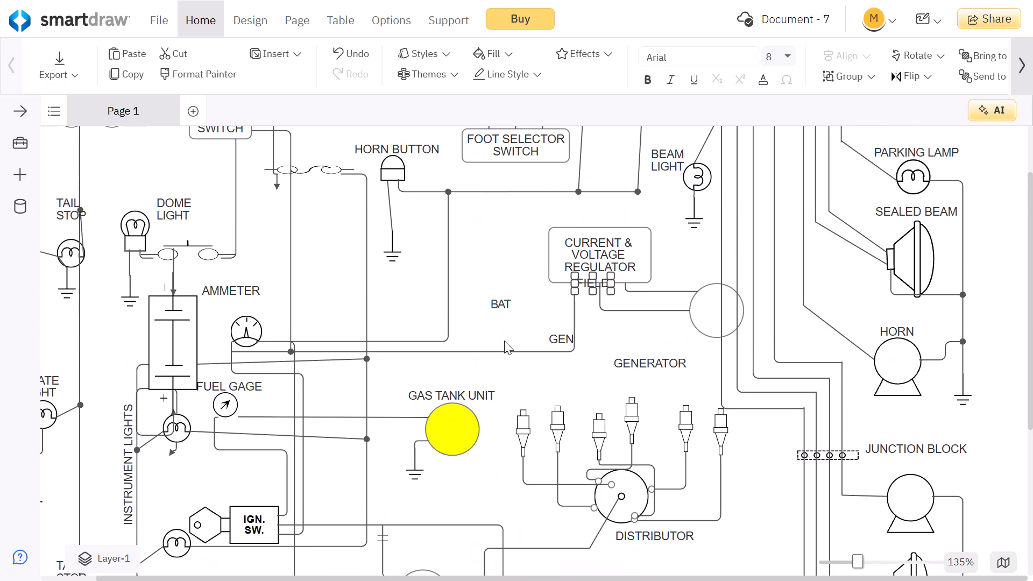
scroll(504, 341, "up", 1)
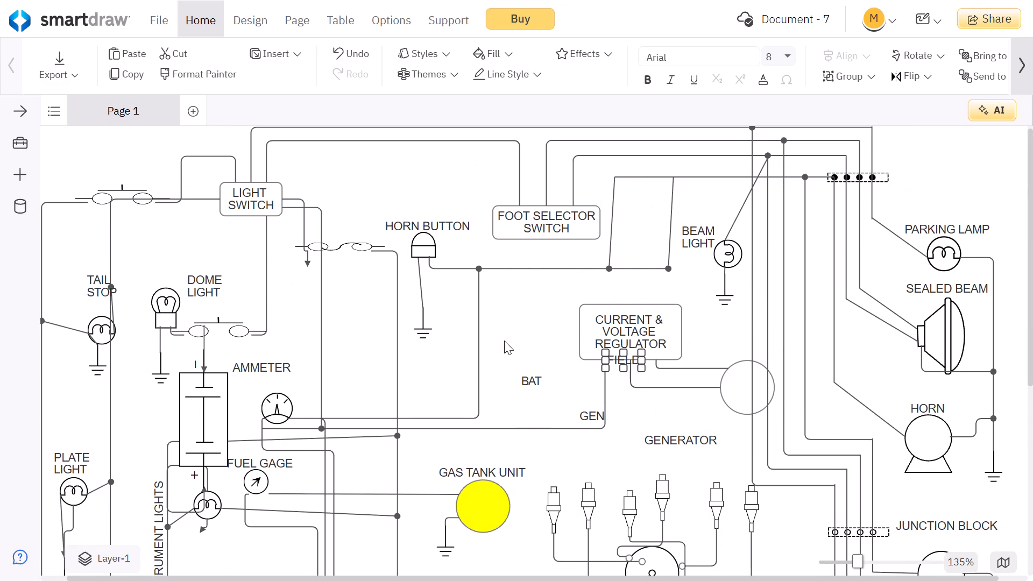
scroll(504, 341, "up", 2)
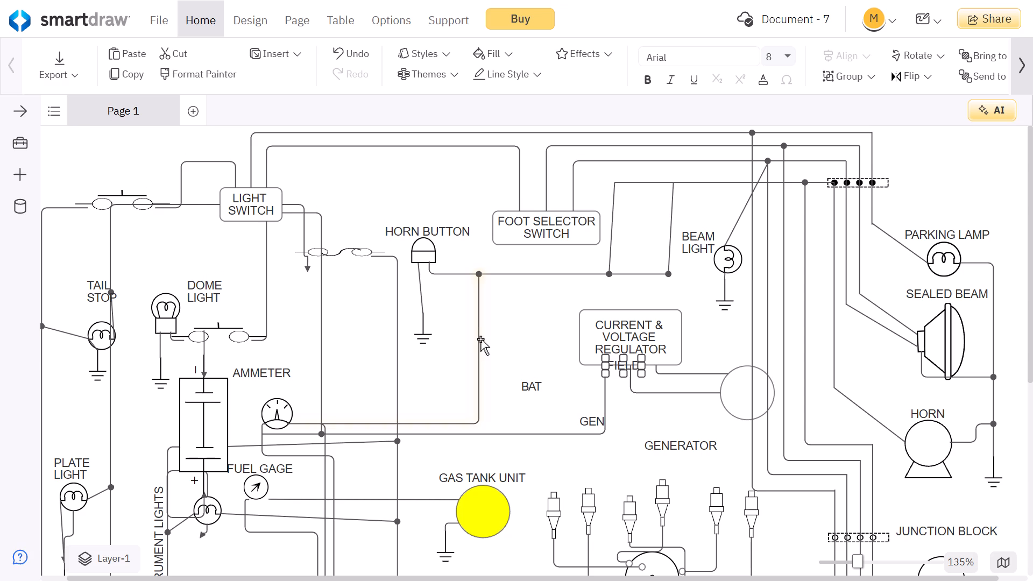
left_click_drag(481, 341, 478, 353)
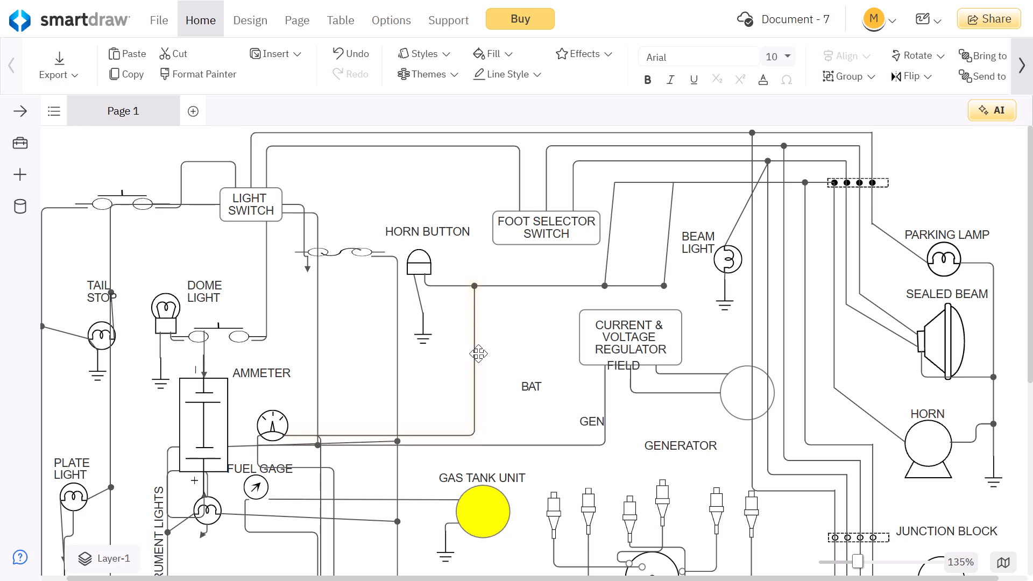
left_click_drag(478, 353, 485, 348)
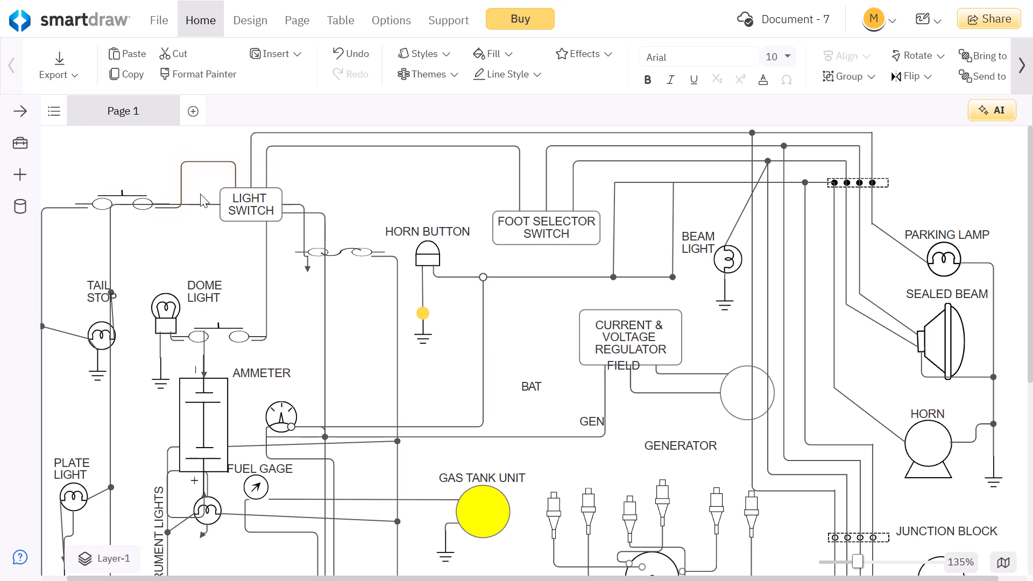
Select the wire running from the light switch toward the tail stop lamp.
left_click(185, 206)
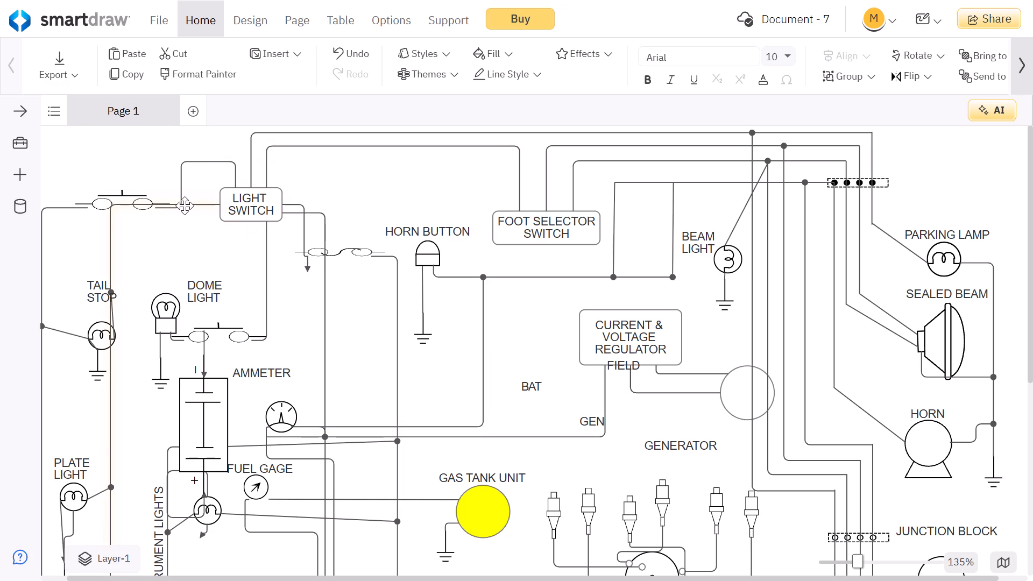
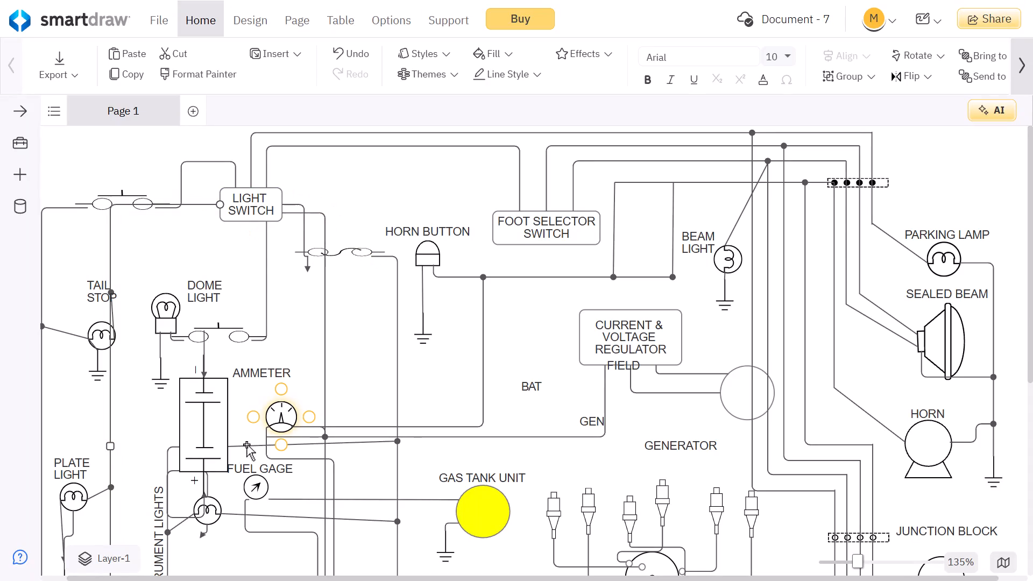
Delete the battery symbol covering the upper instrument light beside the ammeter, along with the leftover vertical arrow line.
left_click(219, 435)
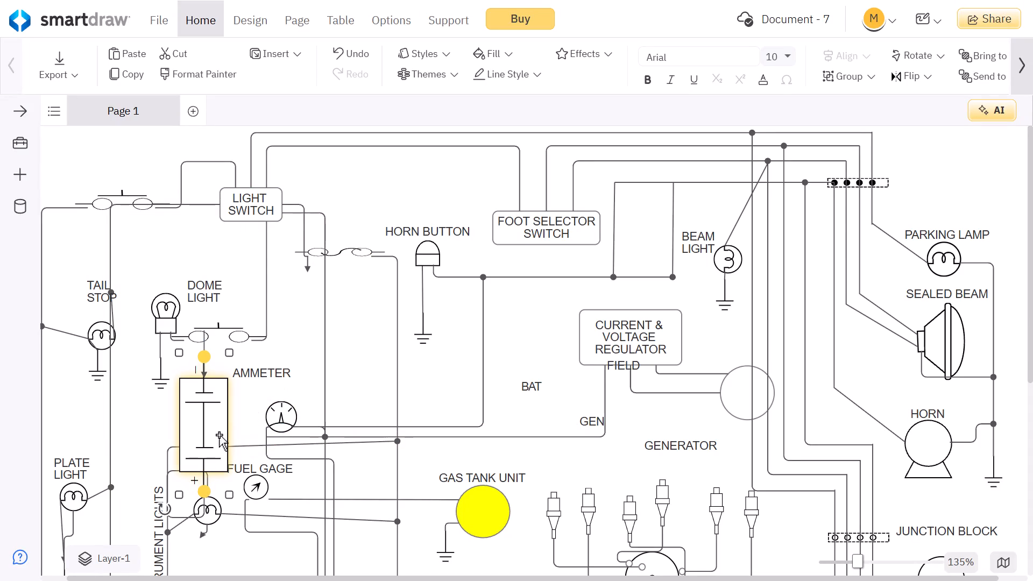
key("Delete")
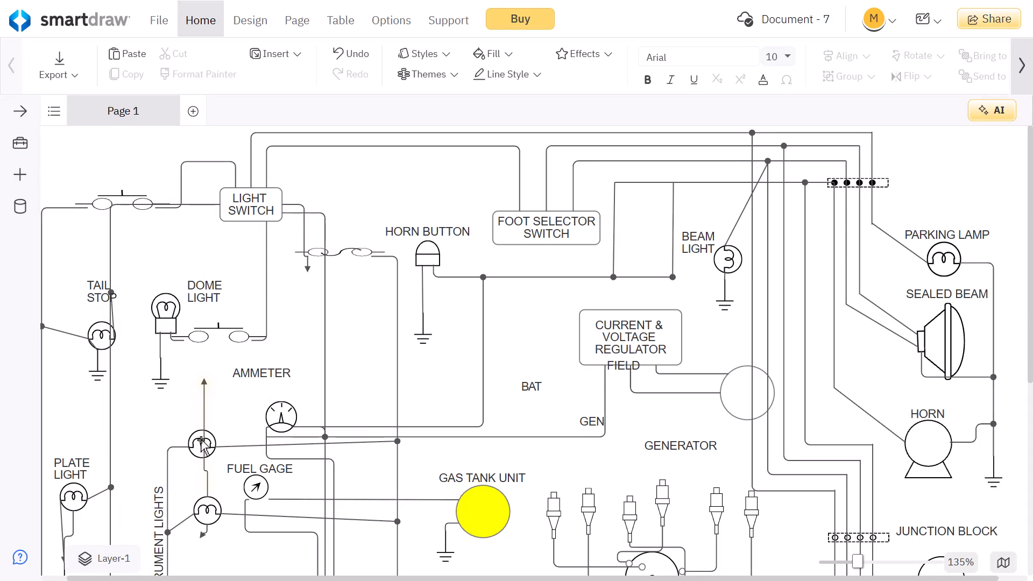
left_click(202, 393)
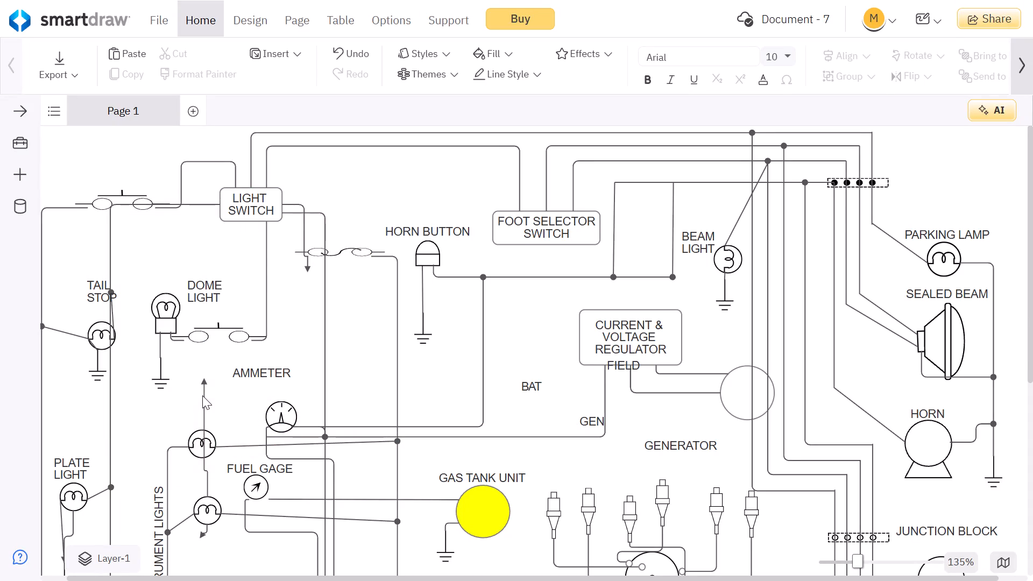
left_click(204, 401)
key("Delete")
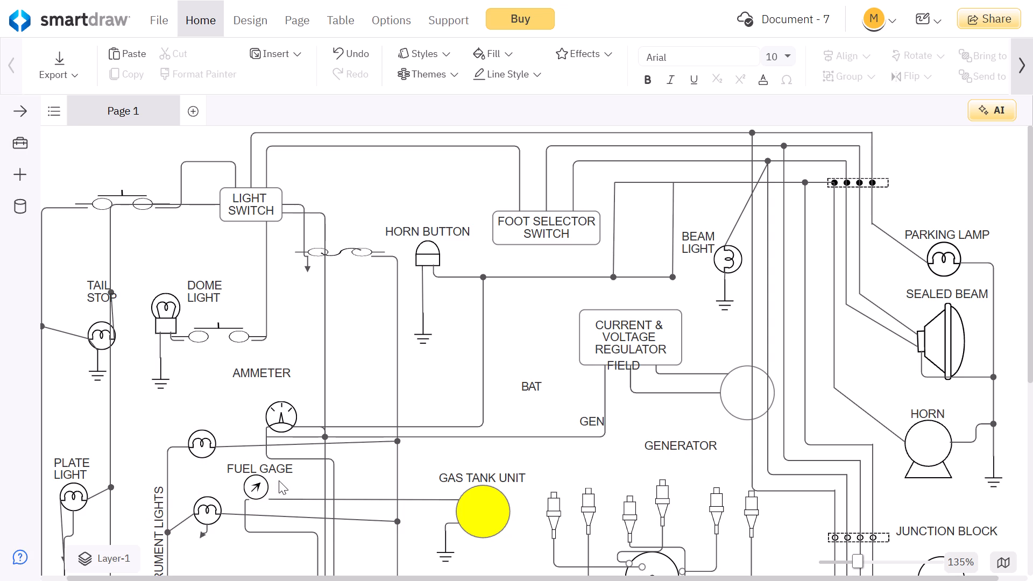
Shift the upper sealed beam lamp slightly right and up beneath its SEALED BEAM label.
scroll(426, 394, "left", 1)
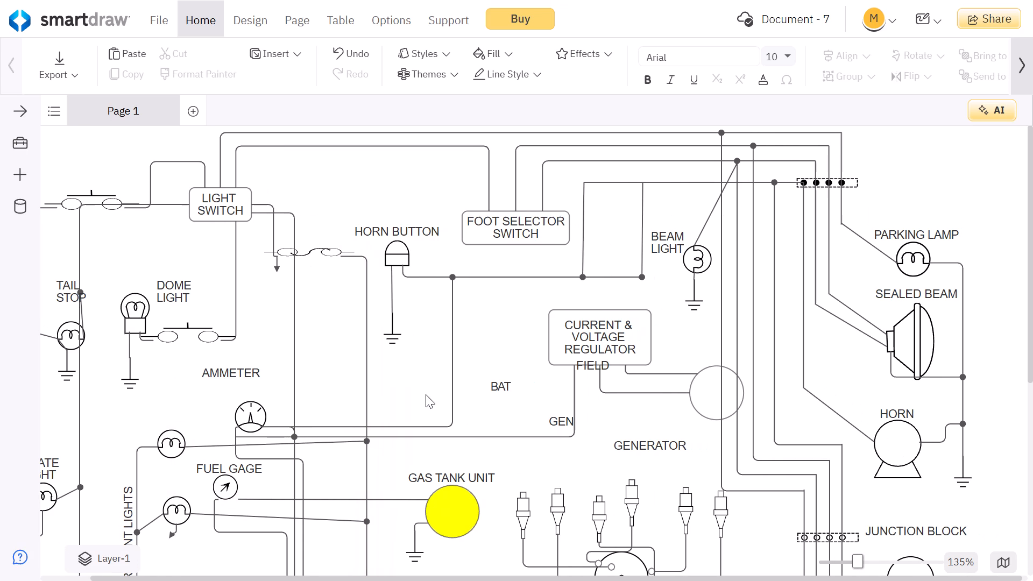
scroll(426, 394, "left", 1)
scroll(659, 236, "up", 2)
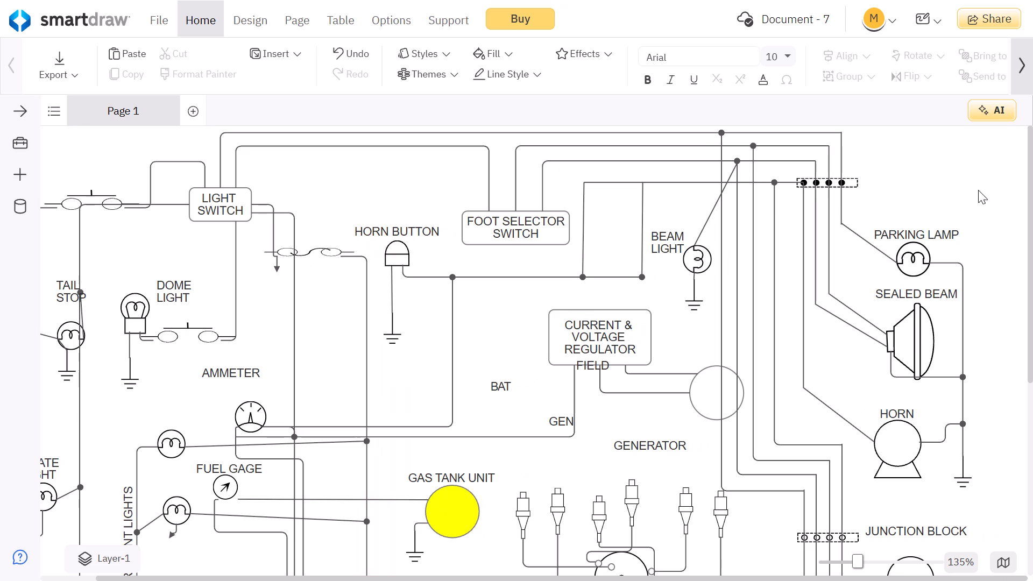
left_click_drag(900, 329, 911, 327)
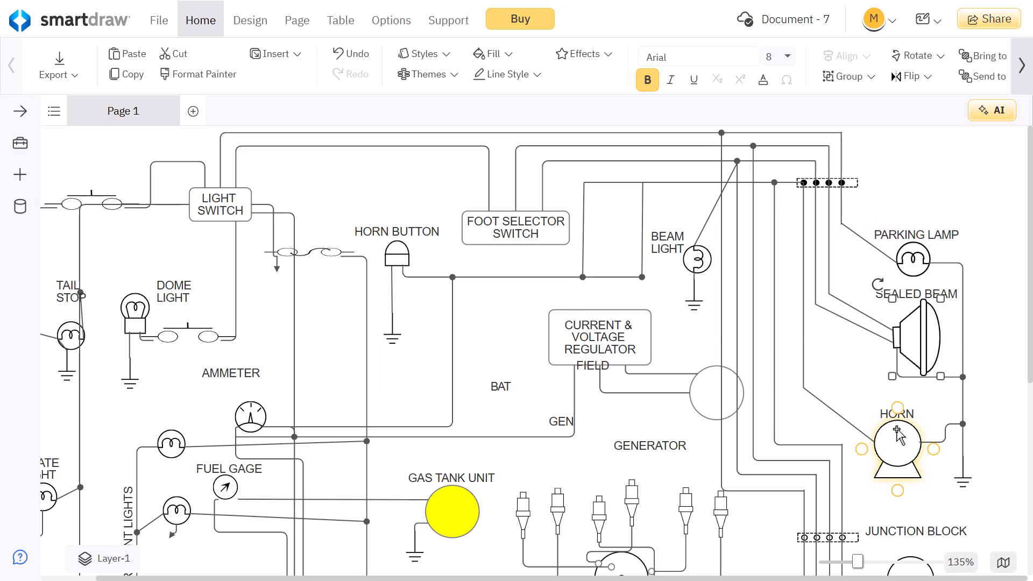
Move the upper horn symbol slightly left and down, and centre the HORN label just above it.
left_click_drag(896, 429, 877, 436)
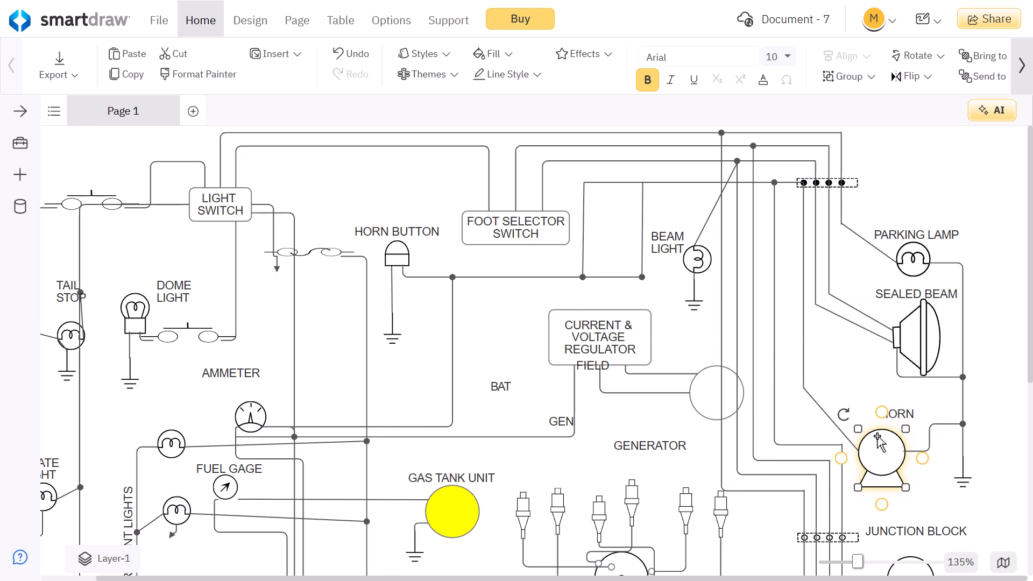
left_click_drag(901, 417, 886, 416)
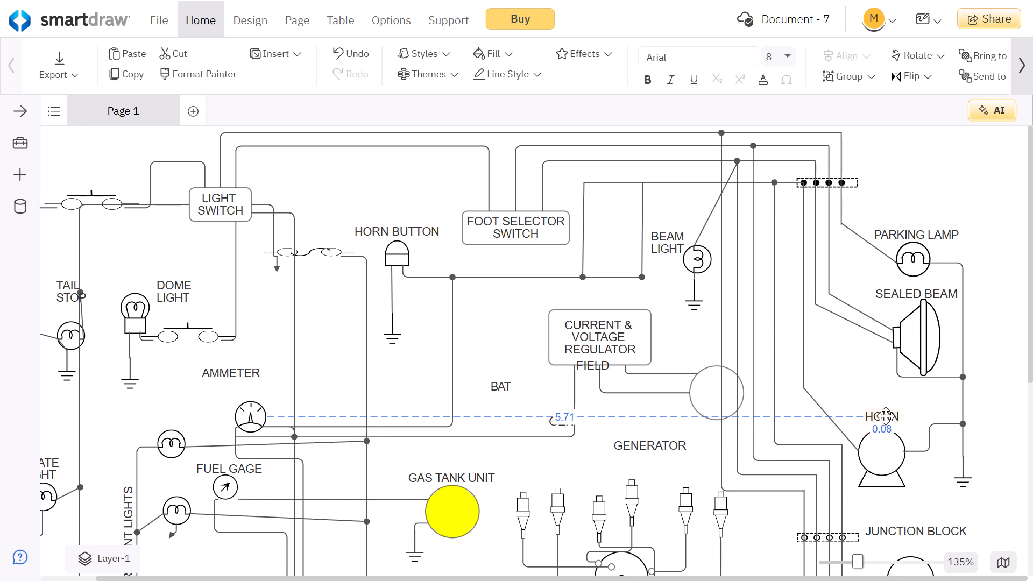
left_click_drag(886, 416, 883, 417)
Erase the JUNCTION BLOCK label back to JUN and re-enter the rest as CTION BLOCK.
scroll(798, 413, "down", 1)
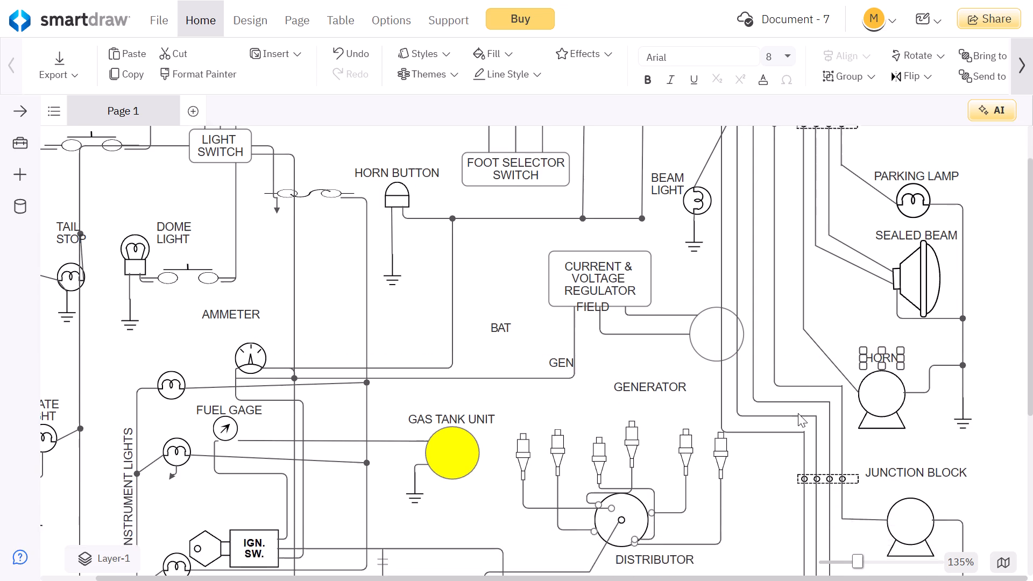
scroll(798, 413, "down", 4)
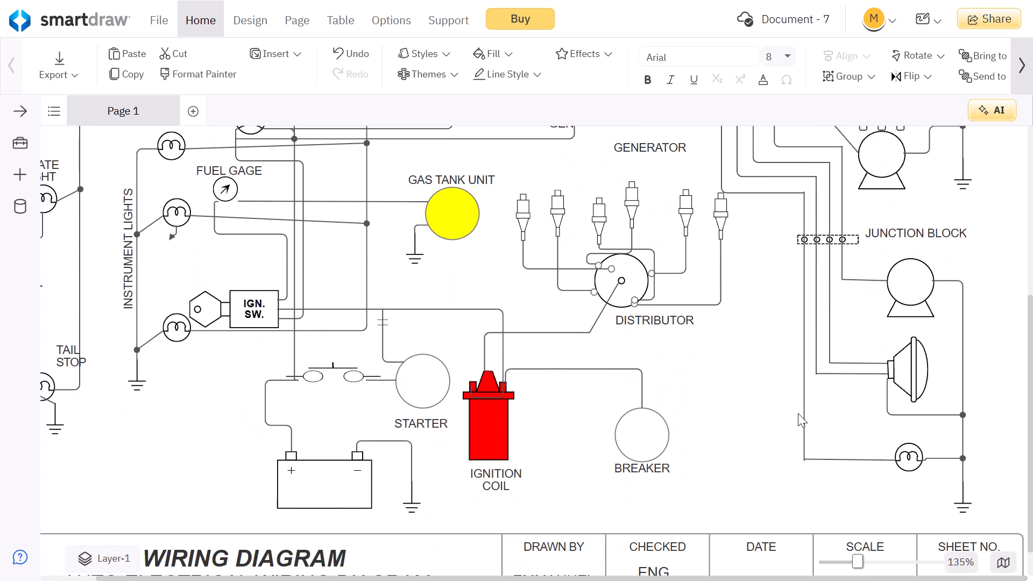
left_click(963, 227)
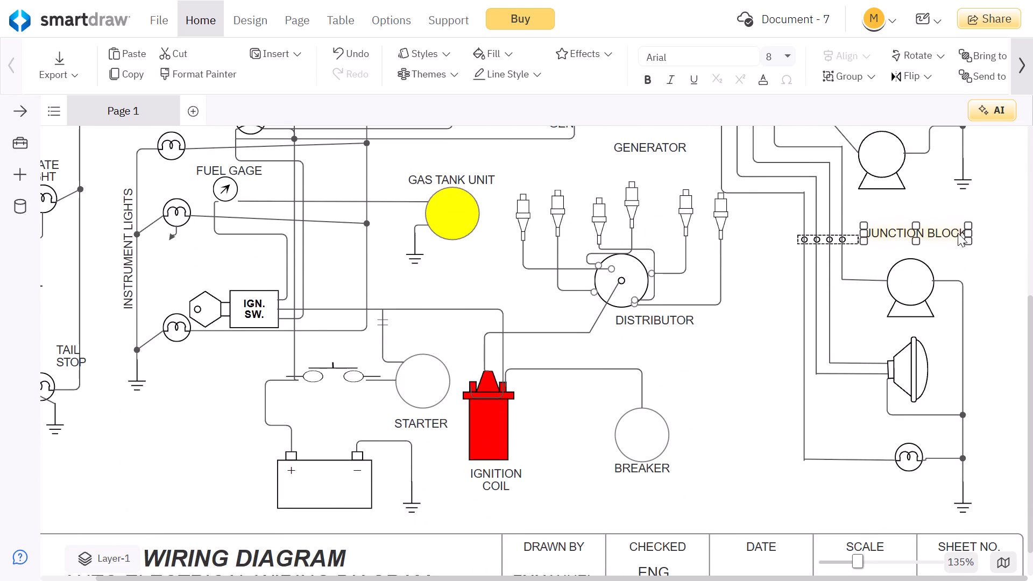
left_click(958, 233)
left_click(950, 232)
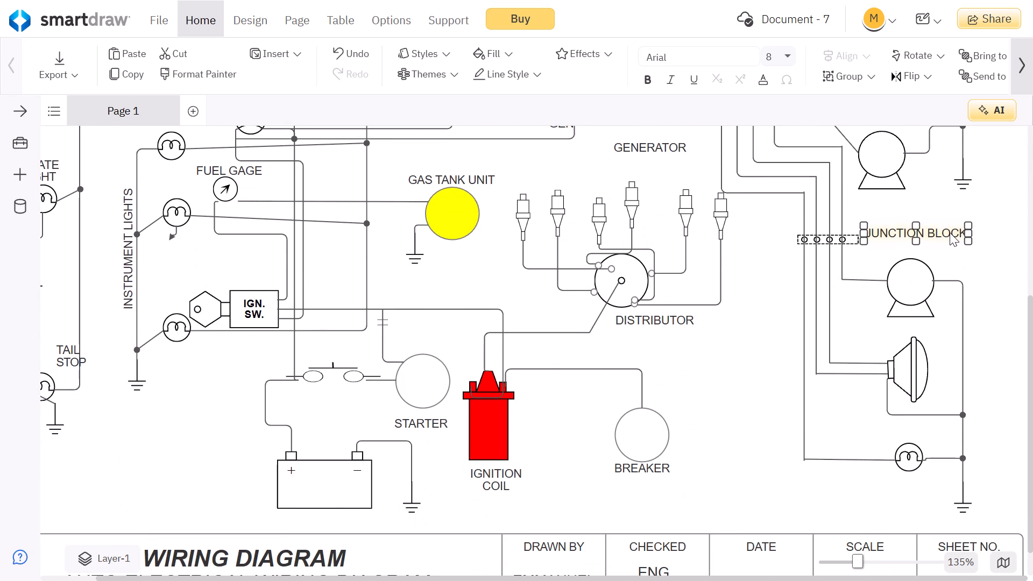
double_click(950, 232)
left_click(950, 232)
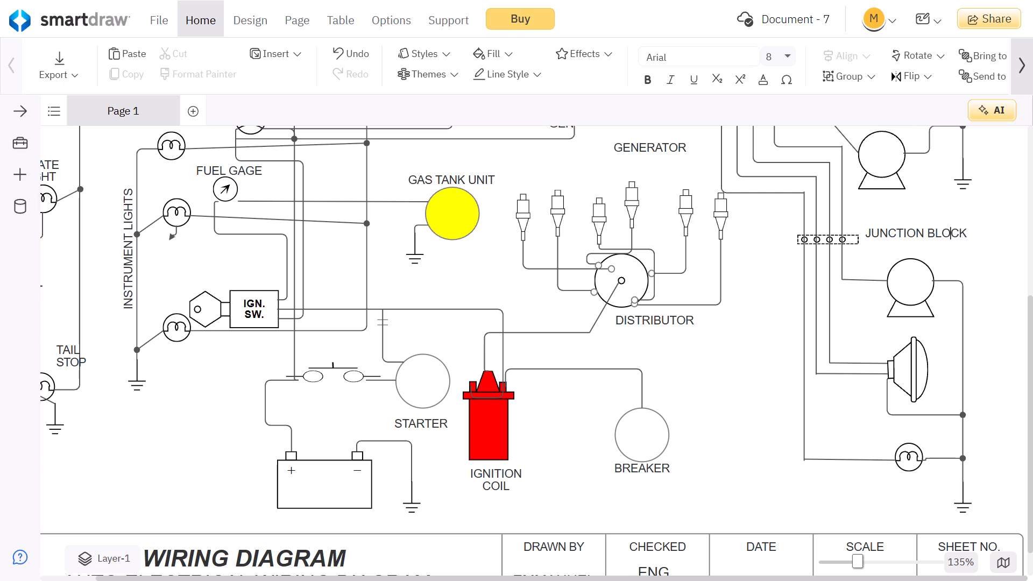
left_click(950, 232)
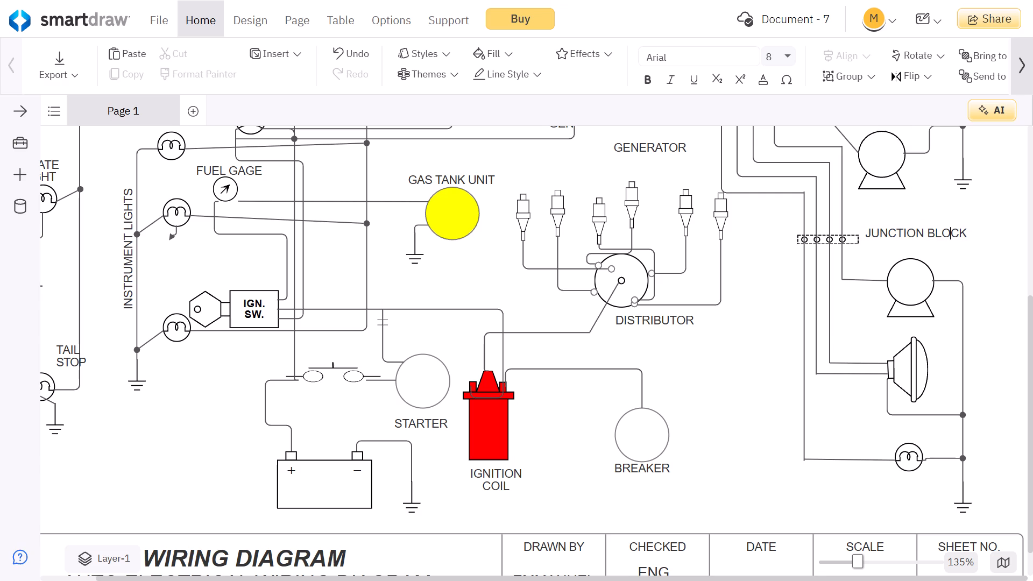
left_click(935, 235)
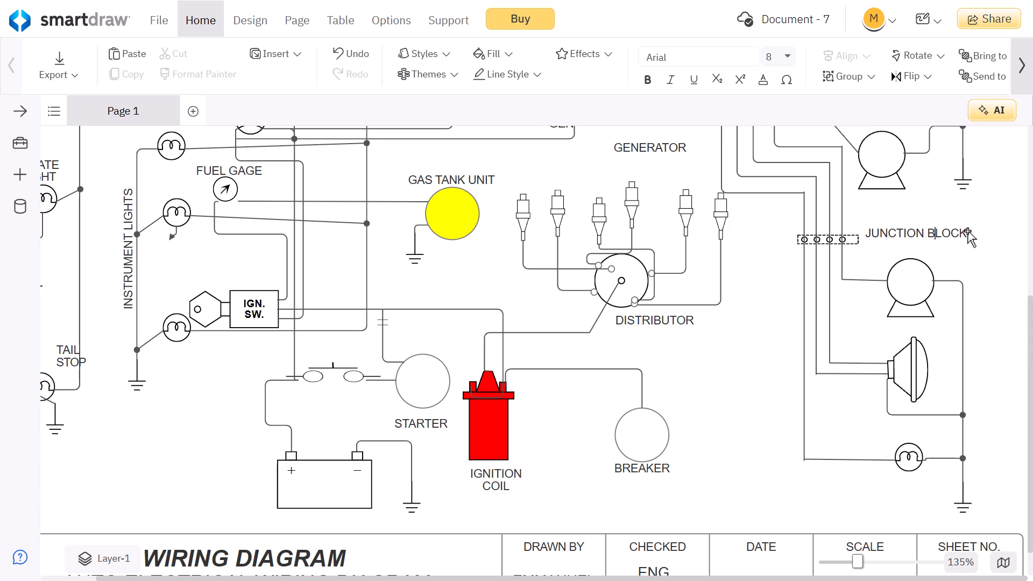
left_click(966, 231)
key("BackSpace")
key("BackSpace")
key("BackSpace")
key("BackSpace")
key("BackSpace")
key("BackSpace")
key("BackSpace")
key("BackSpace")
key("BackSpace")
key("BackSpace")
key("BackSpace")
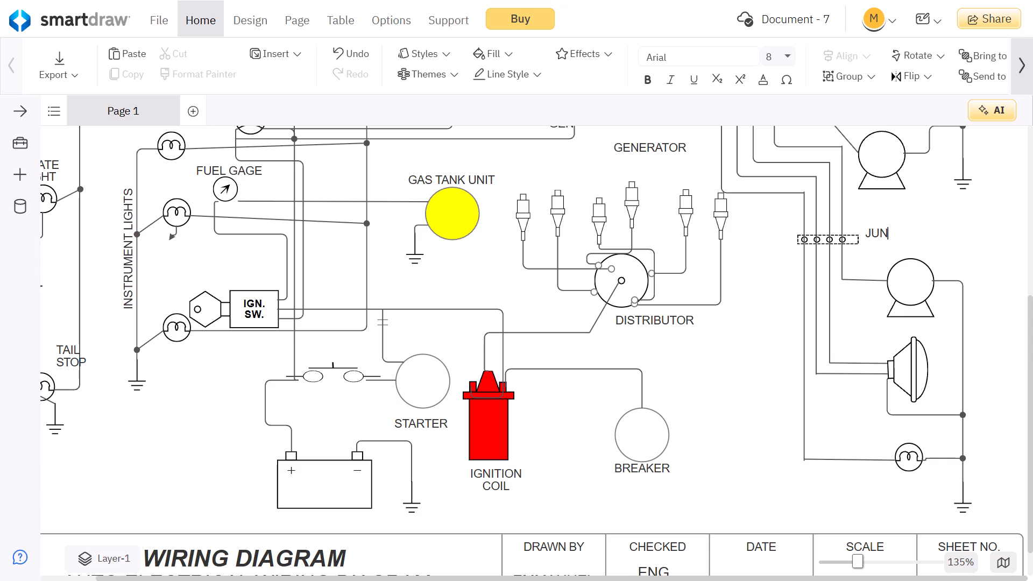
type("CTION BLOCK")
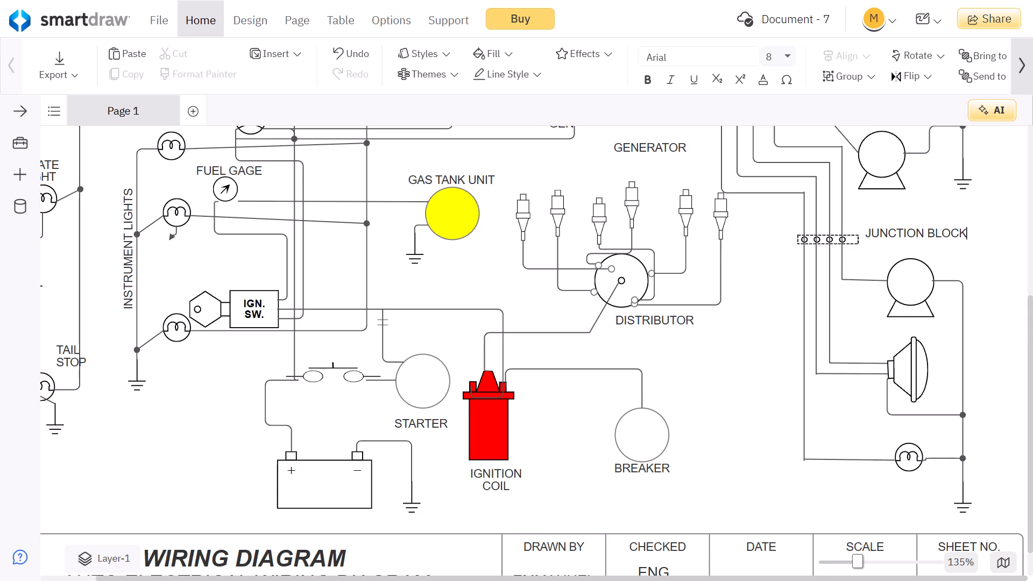
Resize the breaker circle to be slightly larger, keeping its top at the end of the ignition coil wire.
scroll(966, 231, "down", 5)
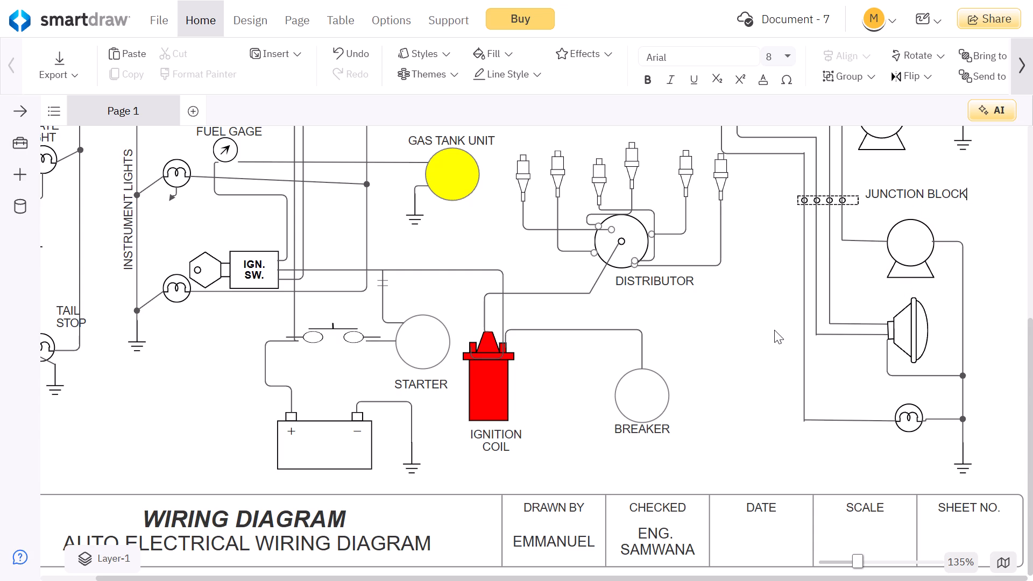
left_click(661, 401)
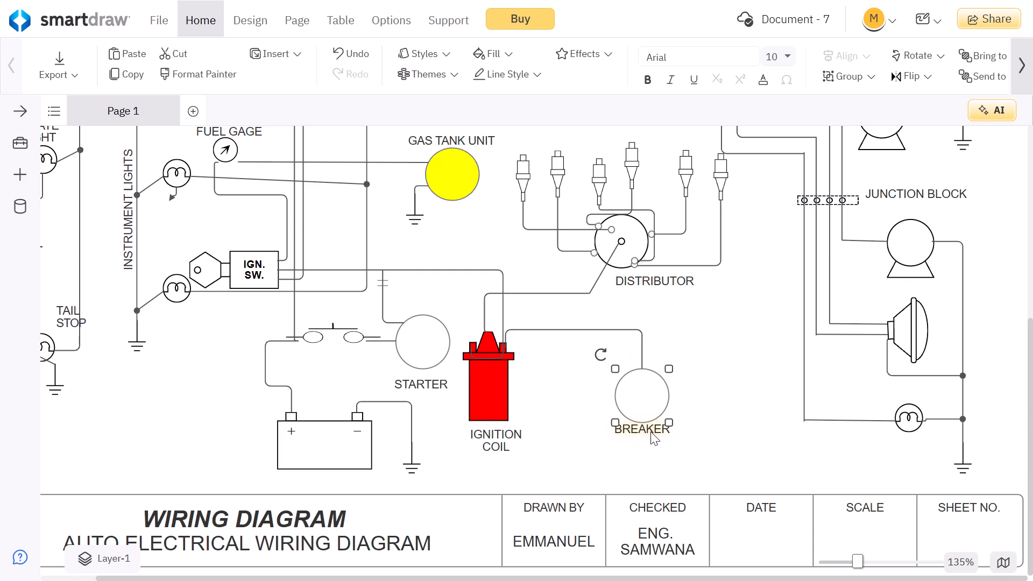
left_click_drag(666, 420, 653, 413)
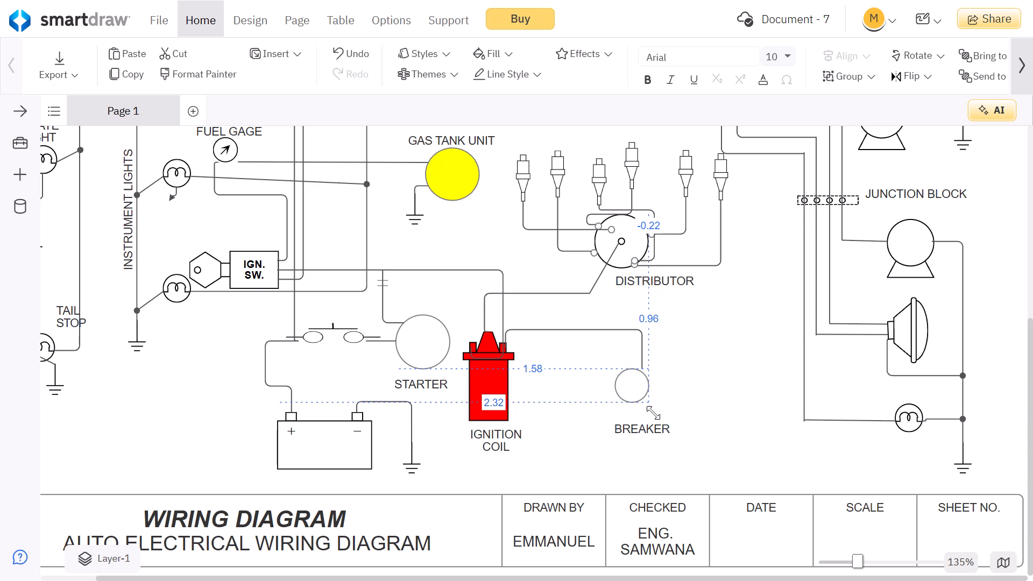
left_click_drag(653, 413, 667, 408)
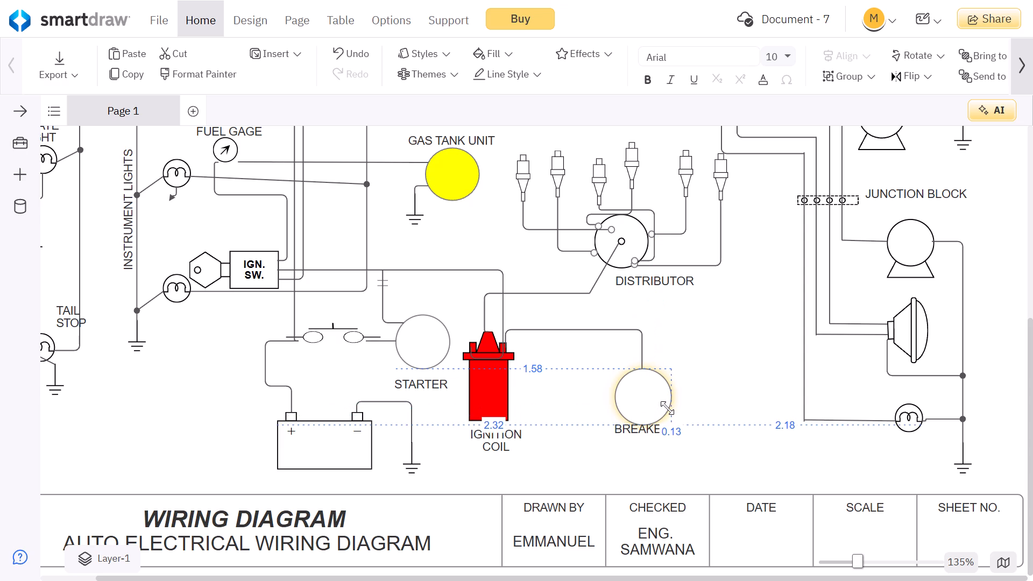
left_click_drag(667, 408, 667, 406)
Move the BREAKER label slightly down so it sits centred just below the breaker circle.
left_click(663, 432)
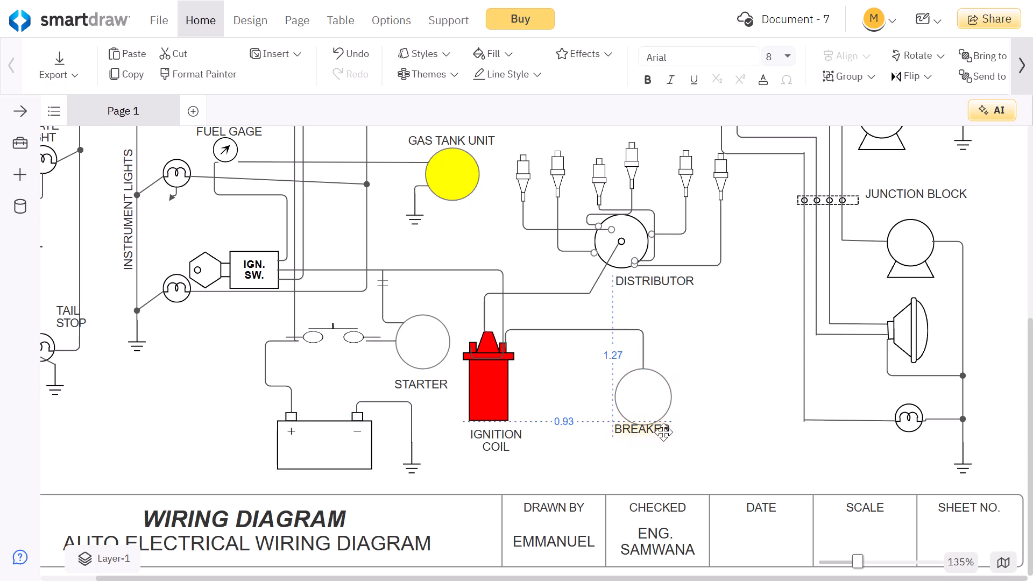
left_click_drag(663, 432, 671, 438)
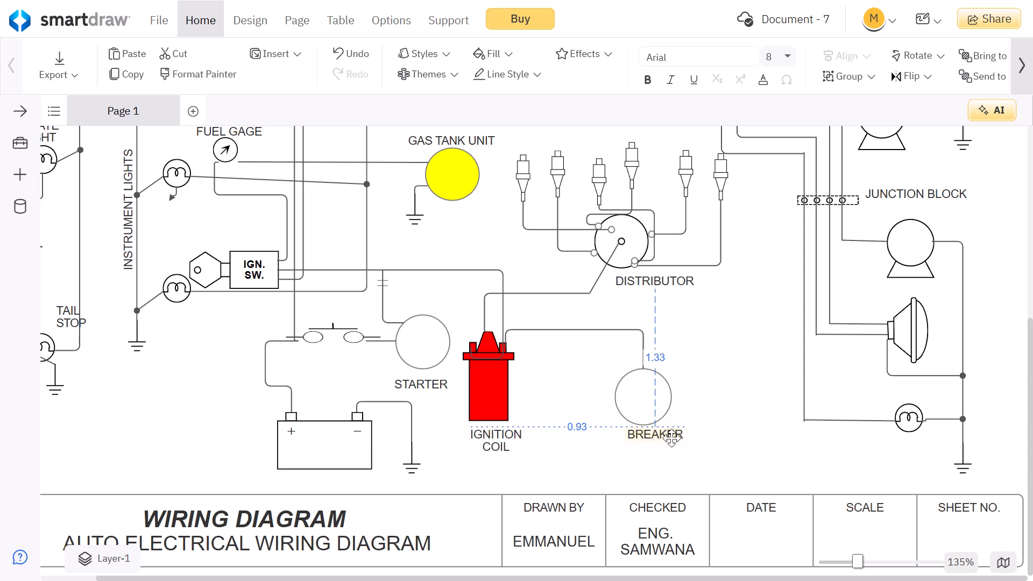
left_click_drag(671, 438, 669, 438)
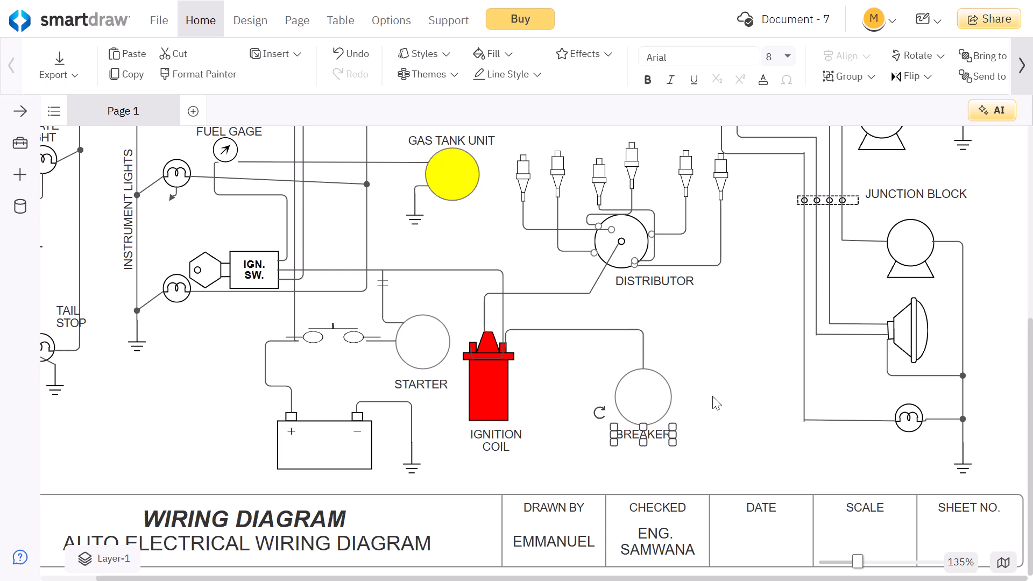
left_click(712, 396)
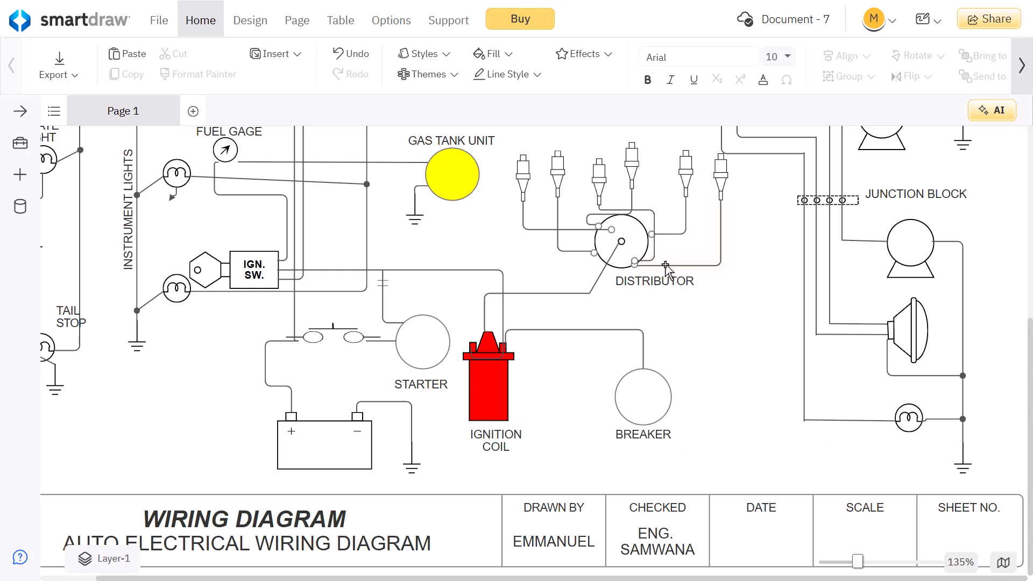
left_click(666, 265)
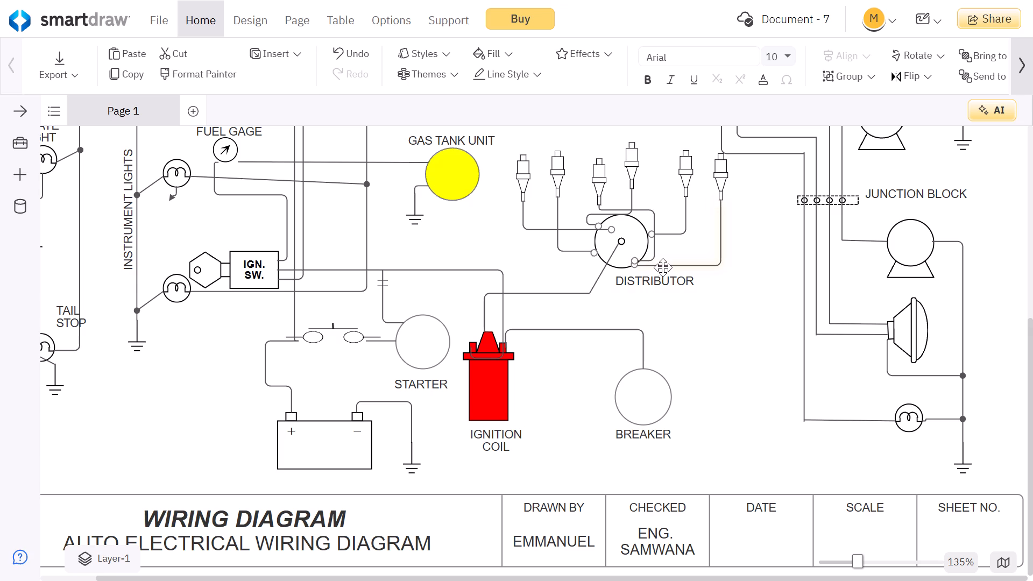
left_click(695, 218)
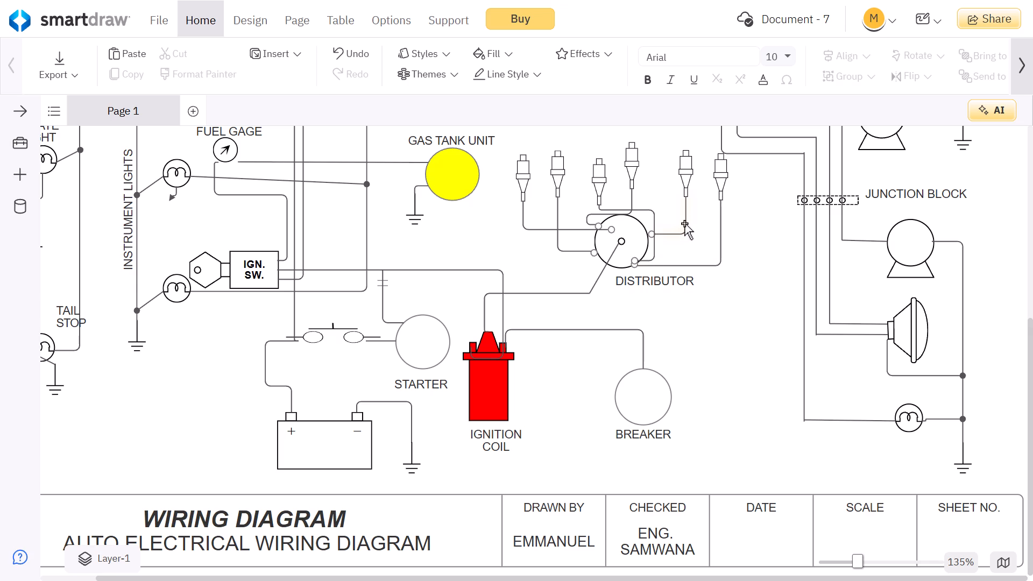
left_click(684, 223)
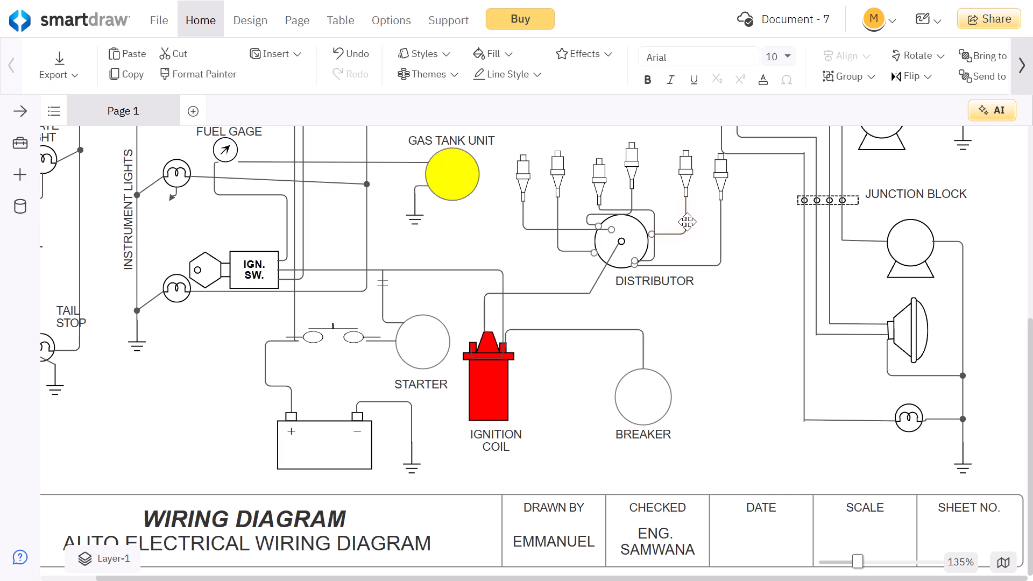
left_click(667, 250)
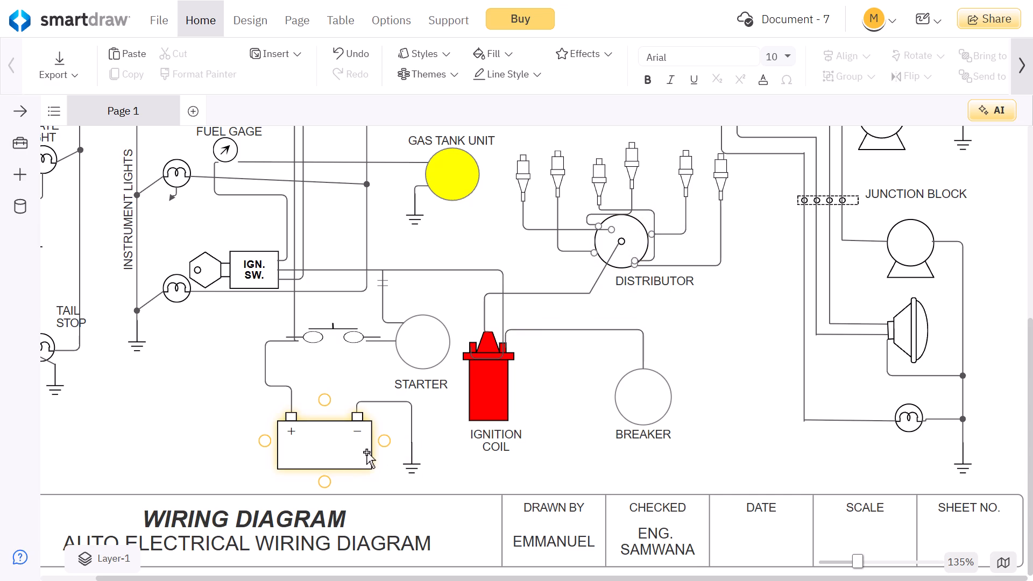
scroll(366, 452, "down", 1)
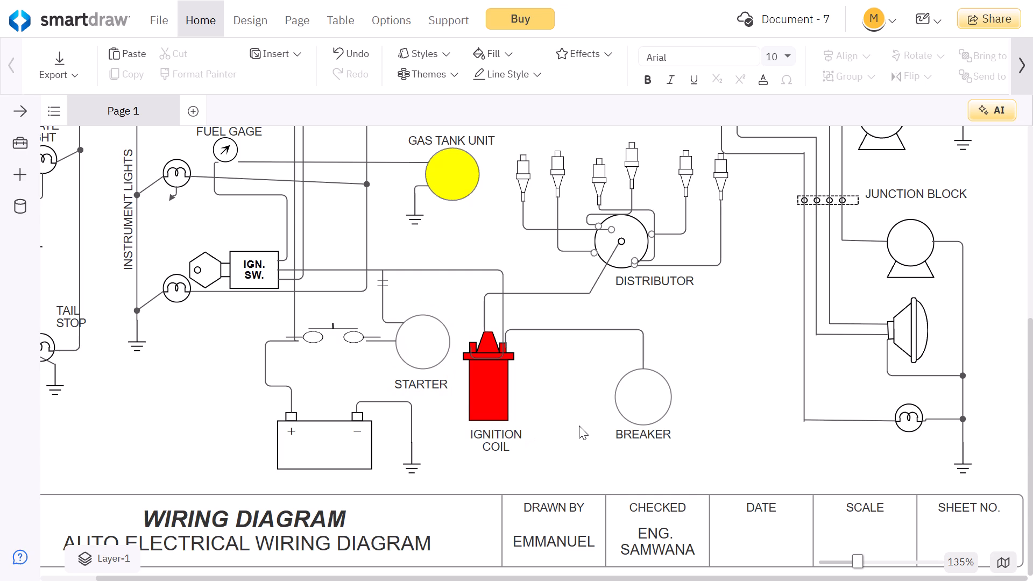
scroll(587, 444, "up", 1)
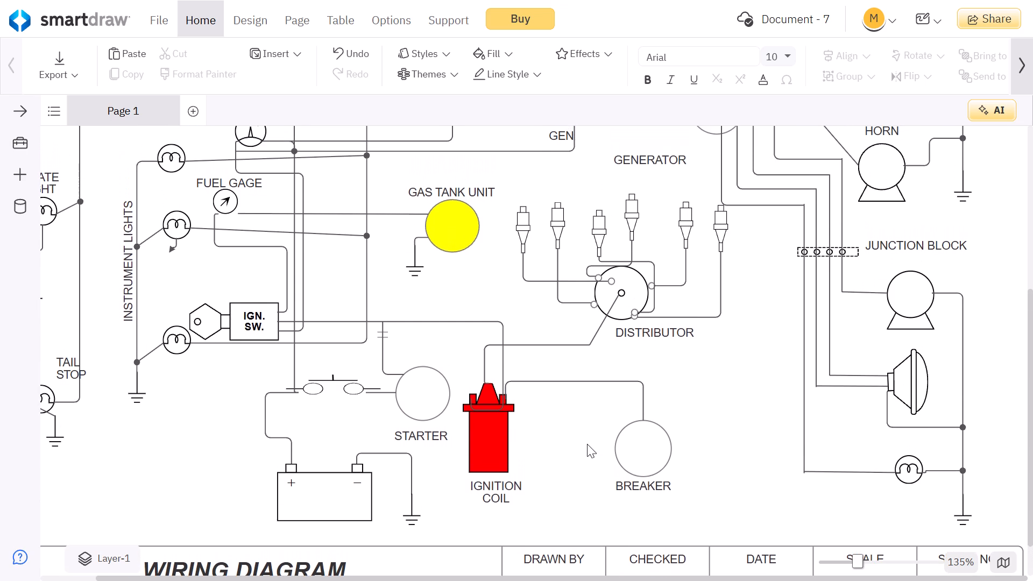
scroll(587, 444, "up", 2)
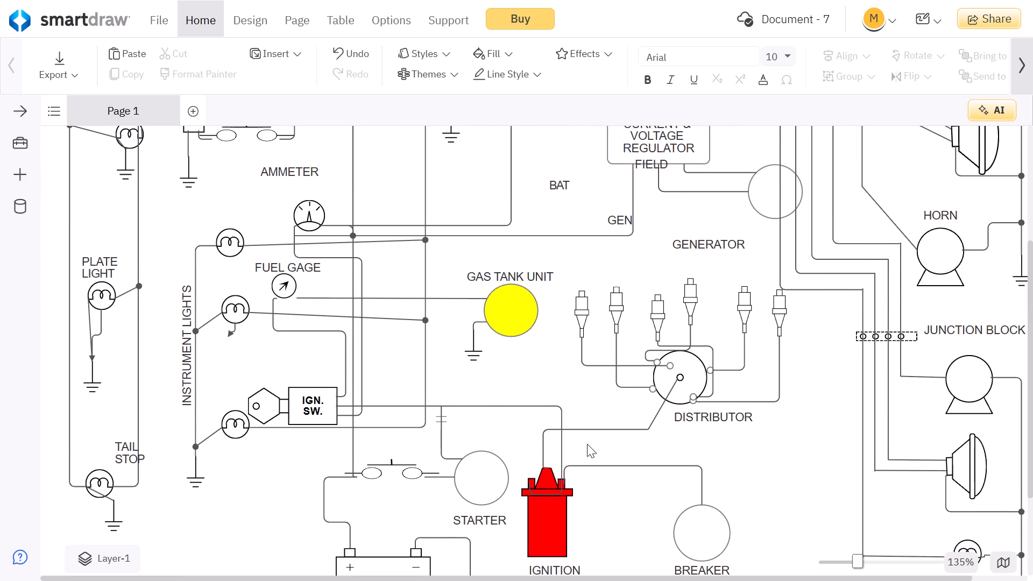
Review the wiring diagram from the light switch and sealed beam area down to the title block for remaining layout problems.
scroll(587, 444, "up", 2)
scroll(587, 444, "down", 1)
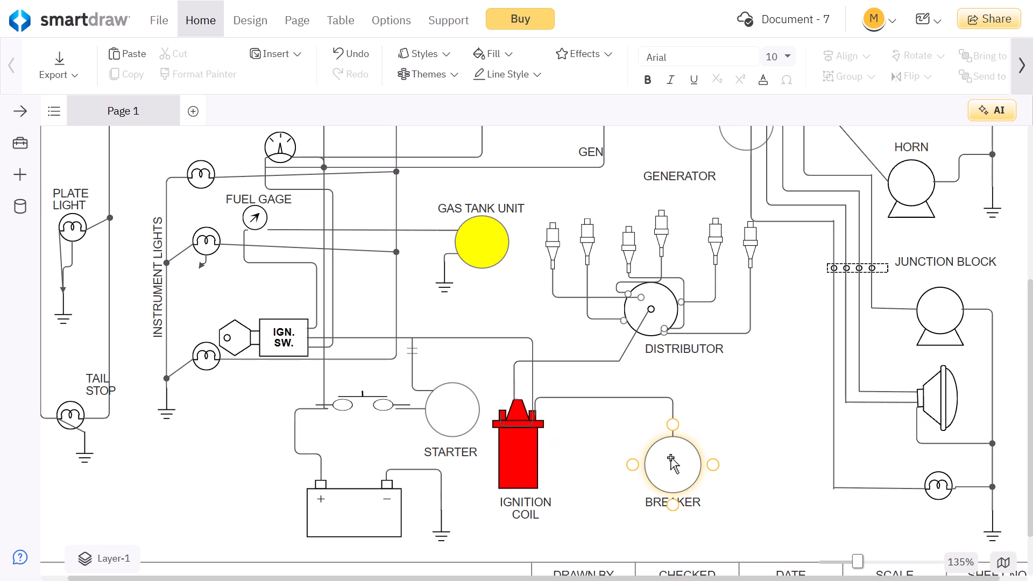
scroll(748, 436, "left", 2)
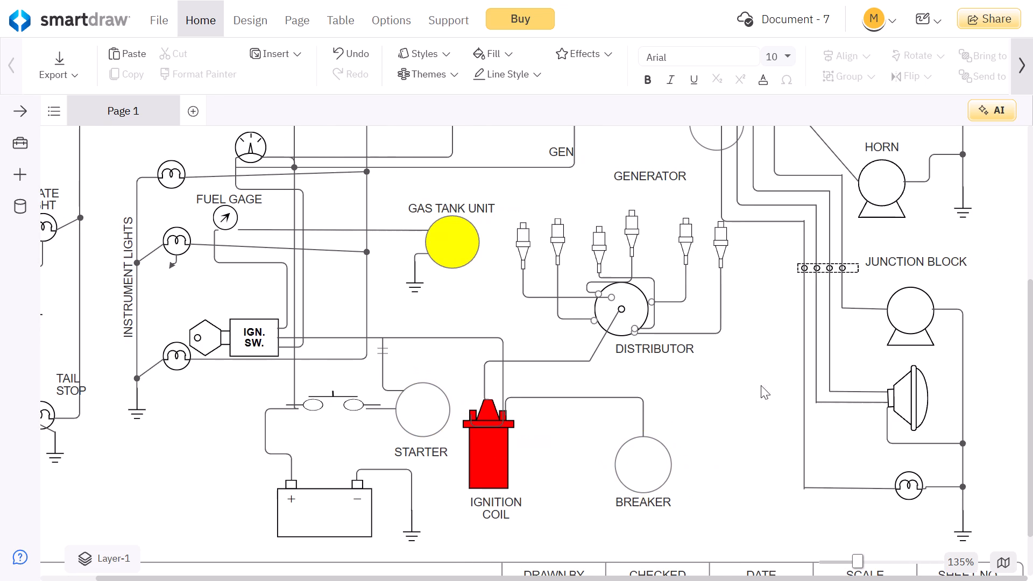
scroll(767, 344, "up", 3)
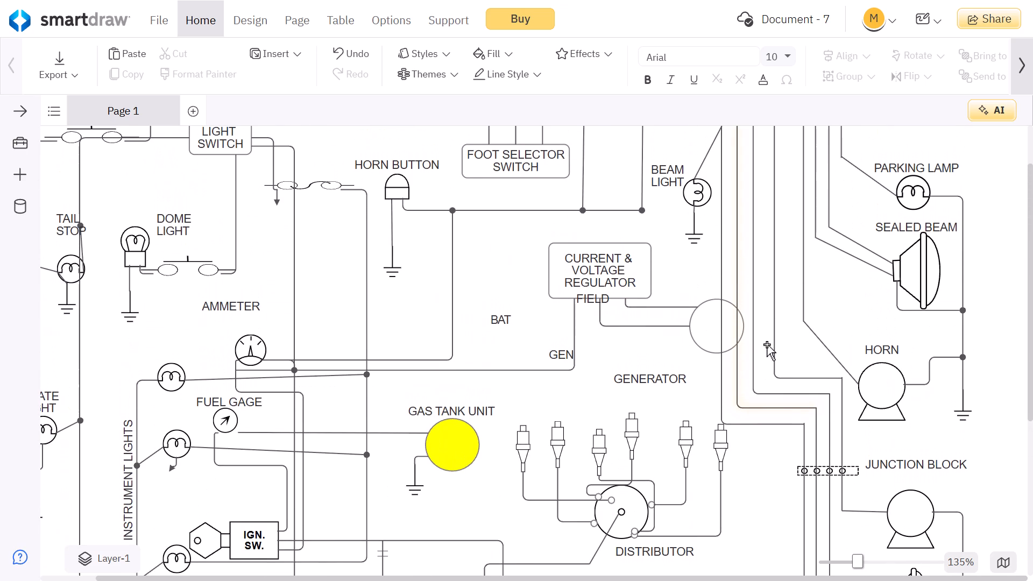
scroll(767, 344, "up", 1)
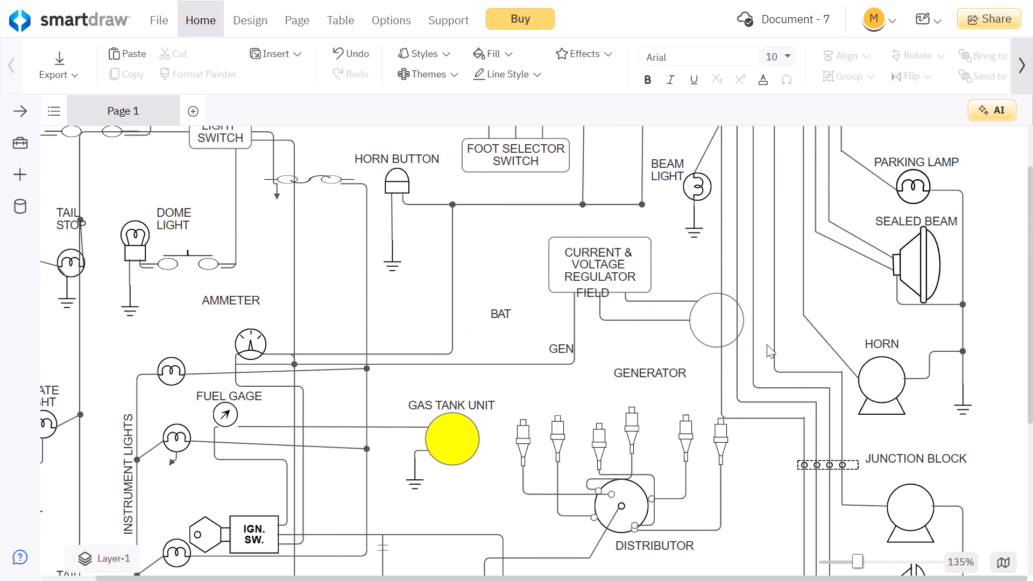
scroll(767, 344, "down", 1)
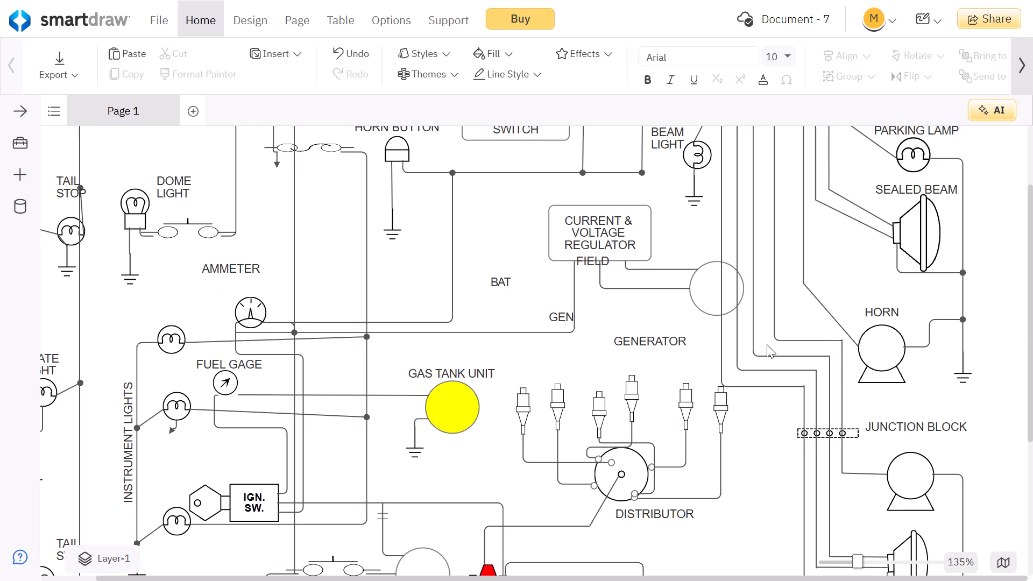
scroll(767, 344, "down", 5)
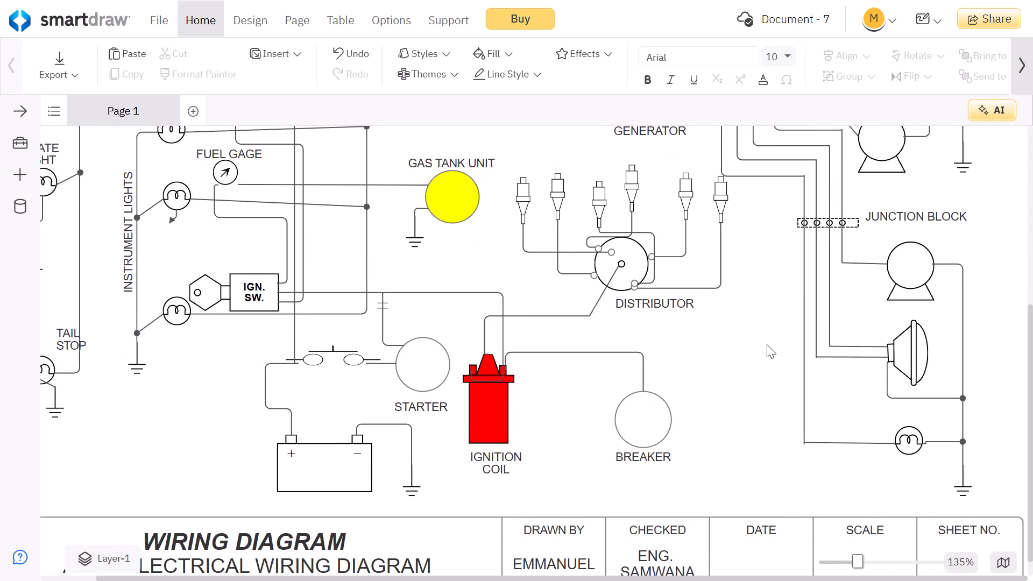
scroll(767, 344, "down", 2)
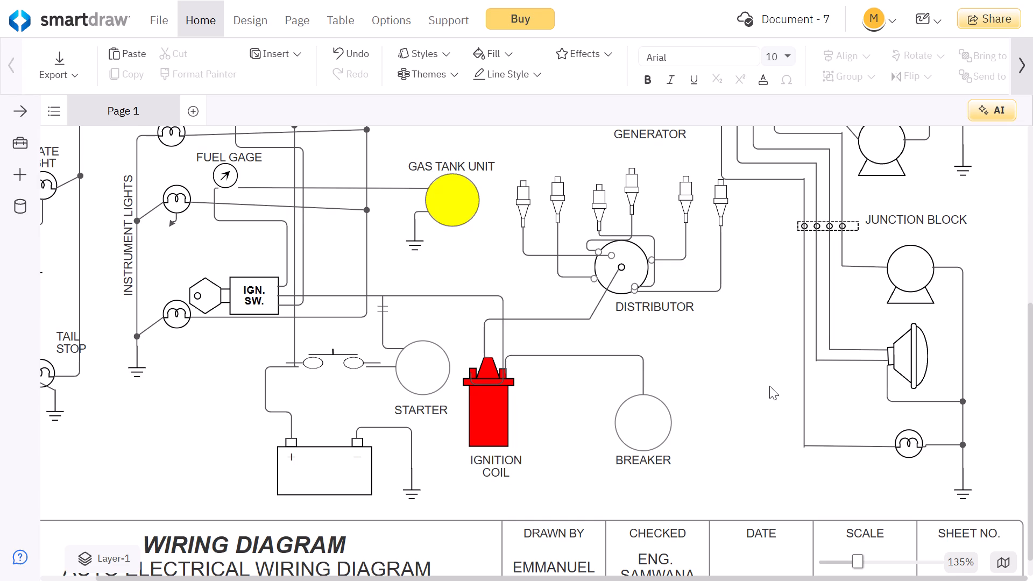
scroll(769, 386, "up", 1)
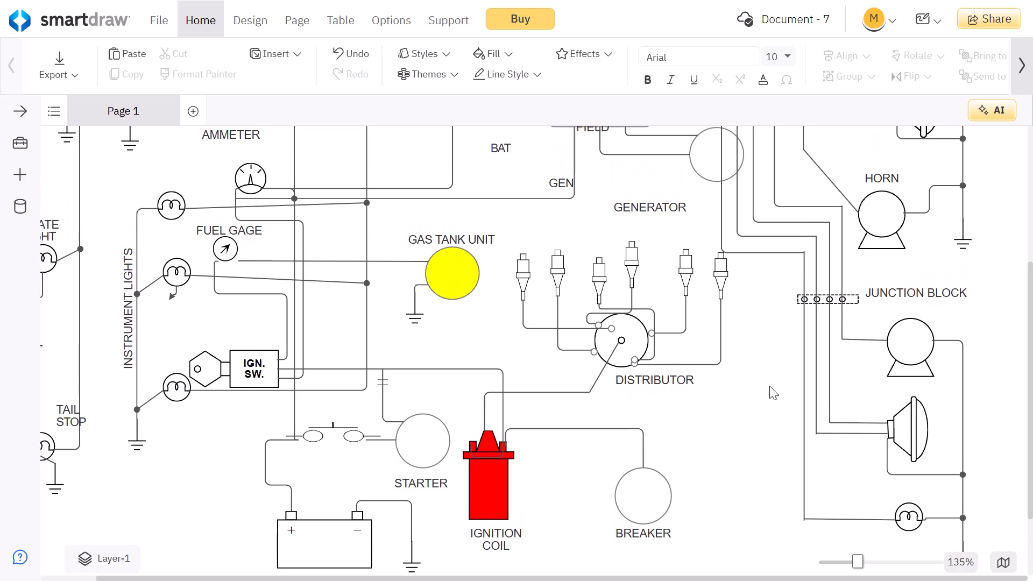
scroll(769, 386, "up", 2)
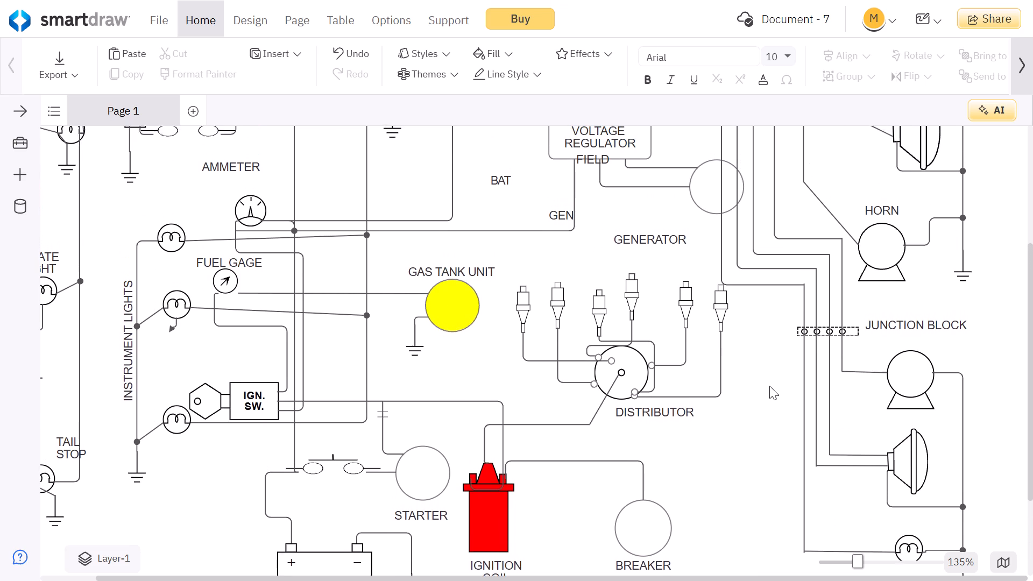
scroll(769, 386, "up", 3)
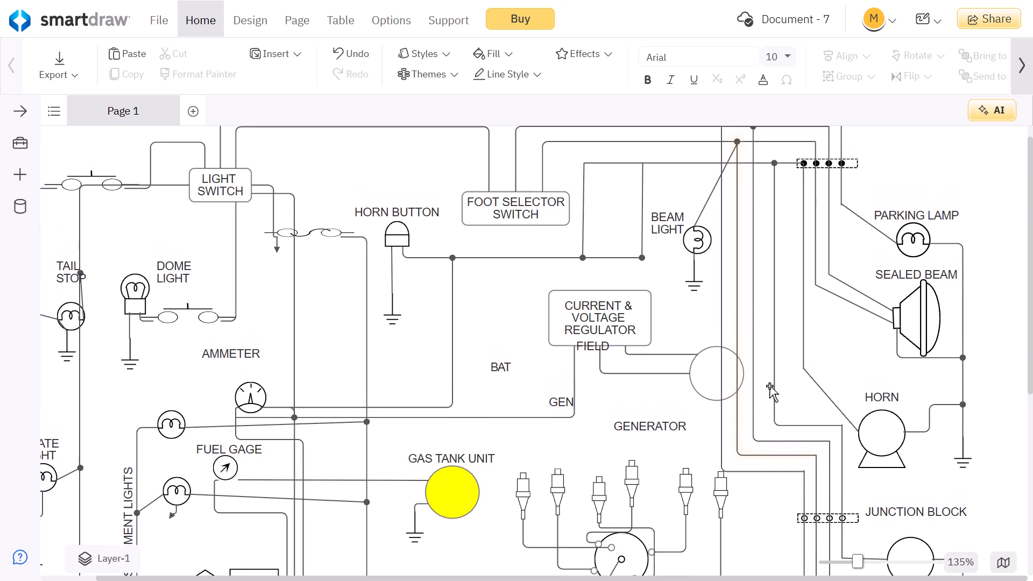
scroll(769, 386, "down", 1)
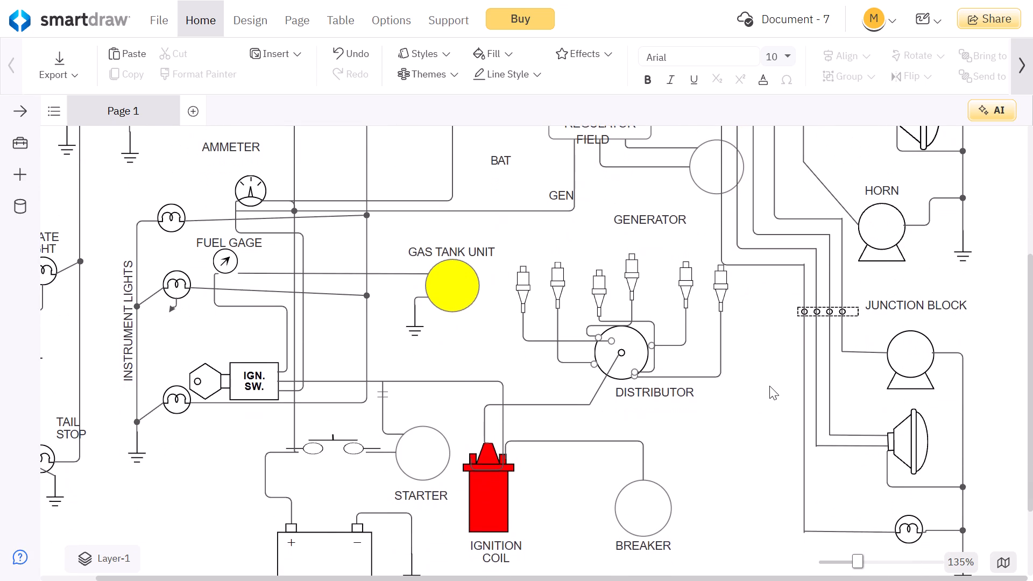
scroll(769, 386, "down", 1)
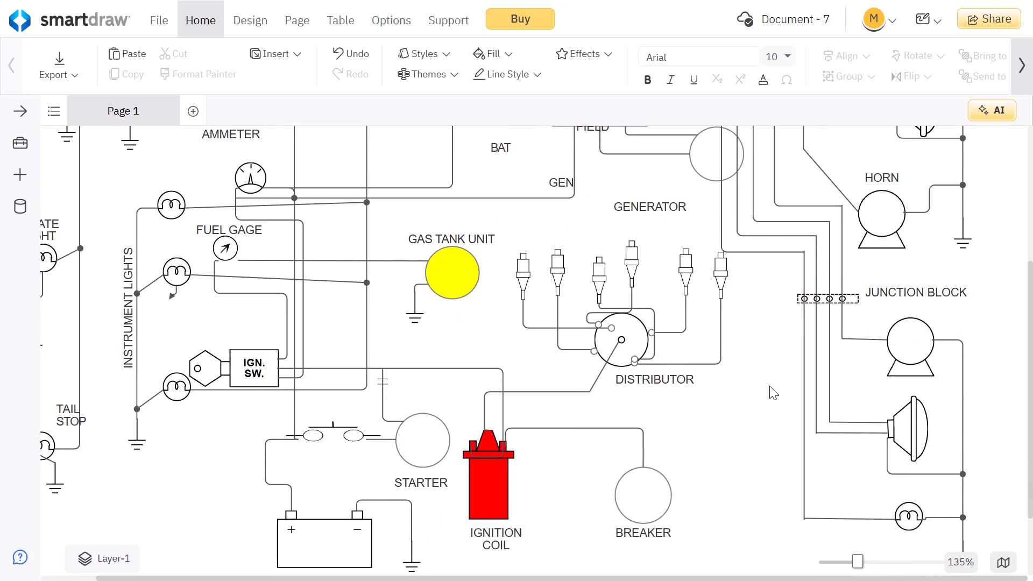
scroll(769, 386, "down", 2)
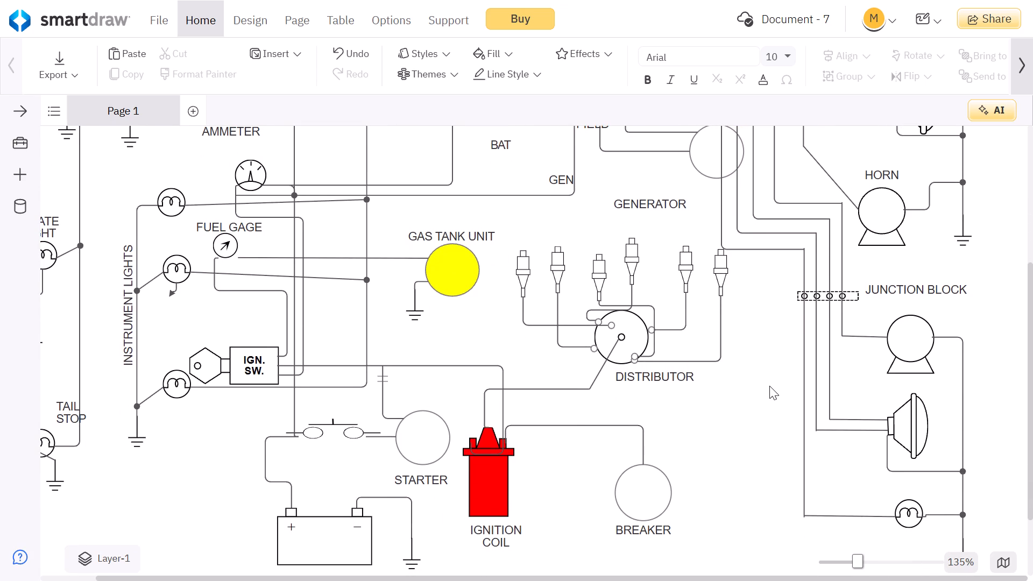
scroll(769, 386, "down", 4)
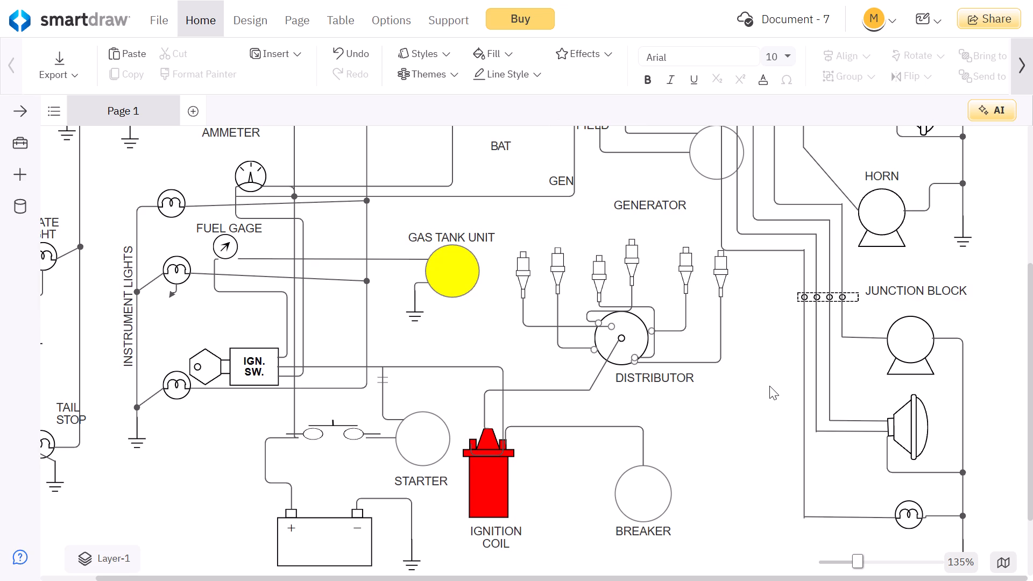
Select the switch symbol beside the starter and check the available symbol libraries, recently used symbols, spacing settings and line options.
left_click(21, 116)
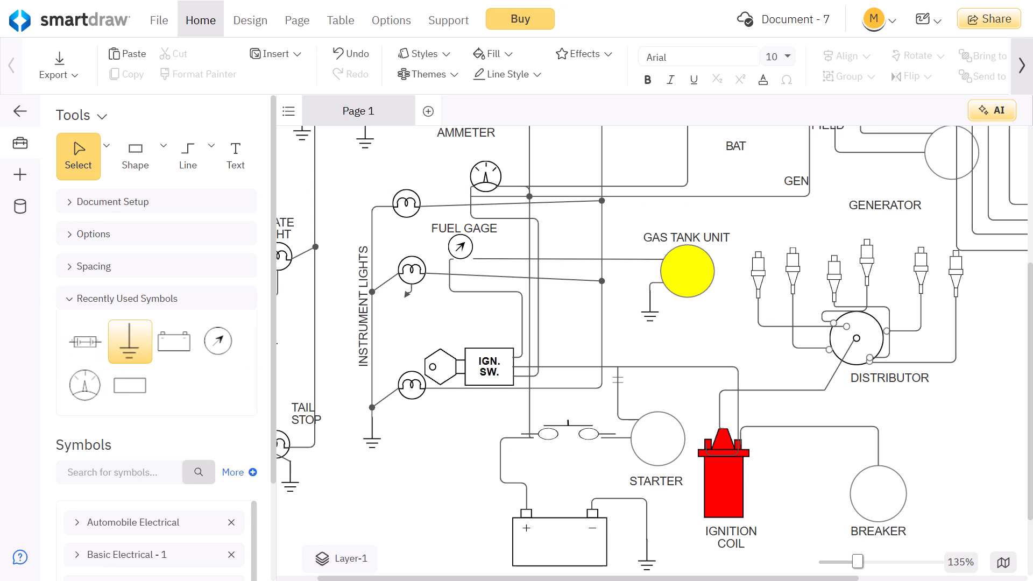
left_click(570, 429)
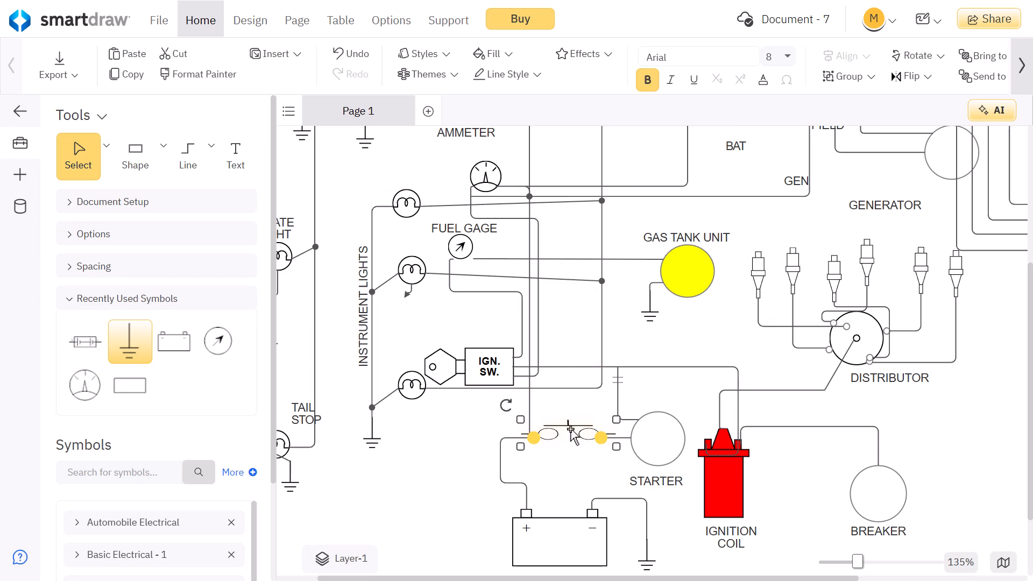
scroll(172, 444, "down", 4)
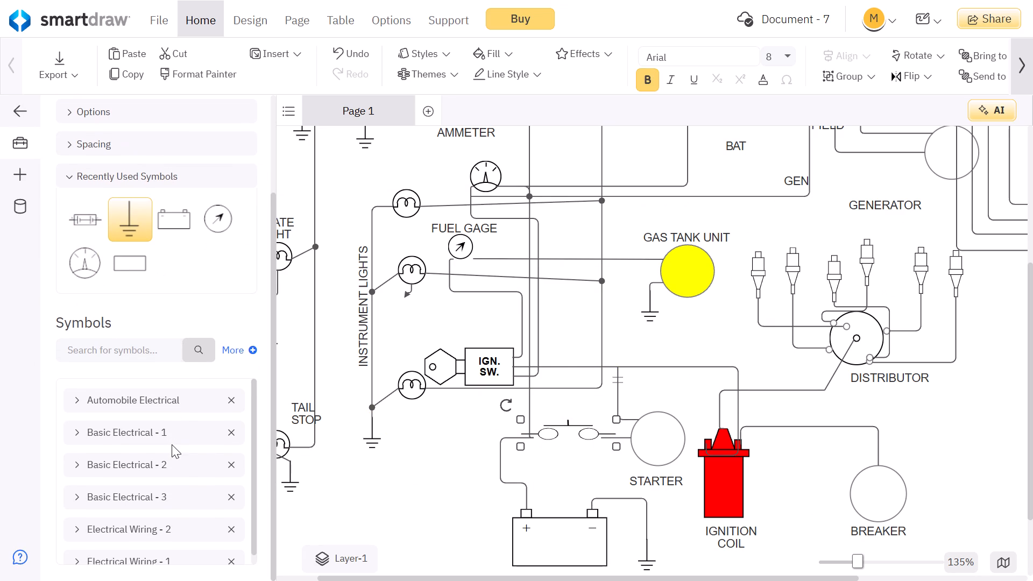
scroll(172, 444, "down", 6)
scroll(172, 444, "up", 4)
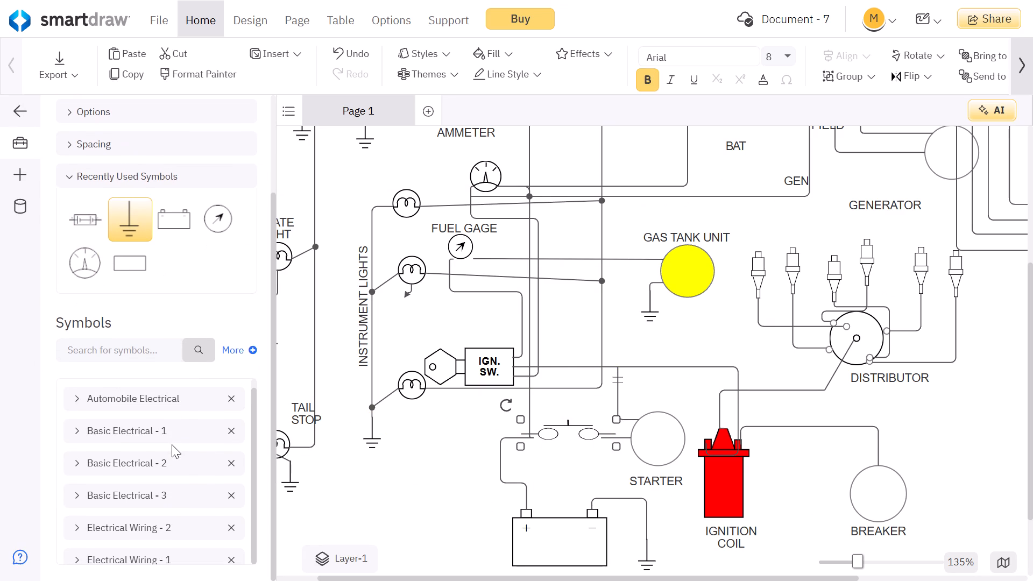
scroll(161, 459, "down", 1)
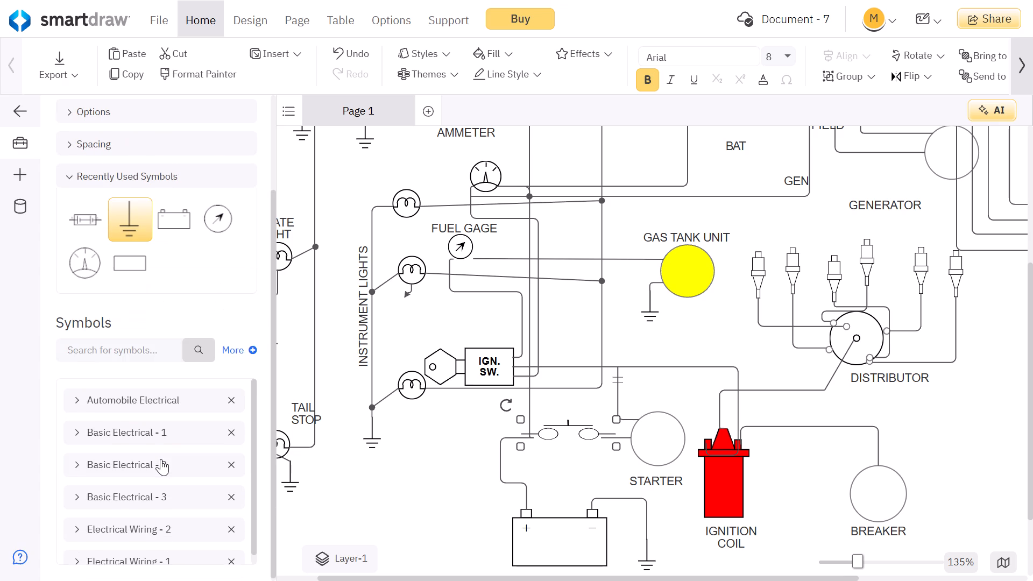
scroll(161, 459, "down", 8)
scroll(161, 459, "up", 4)
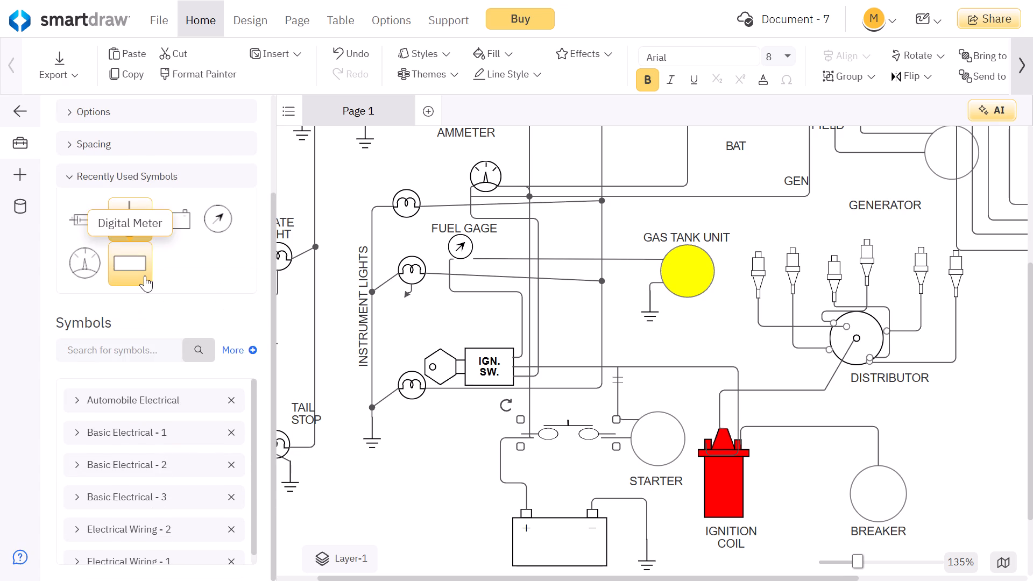
scroll(145, 275, "up", 2)
scroll(145, 275, "down", 1)
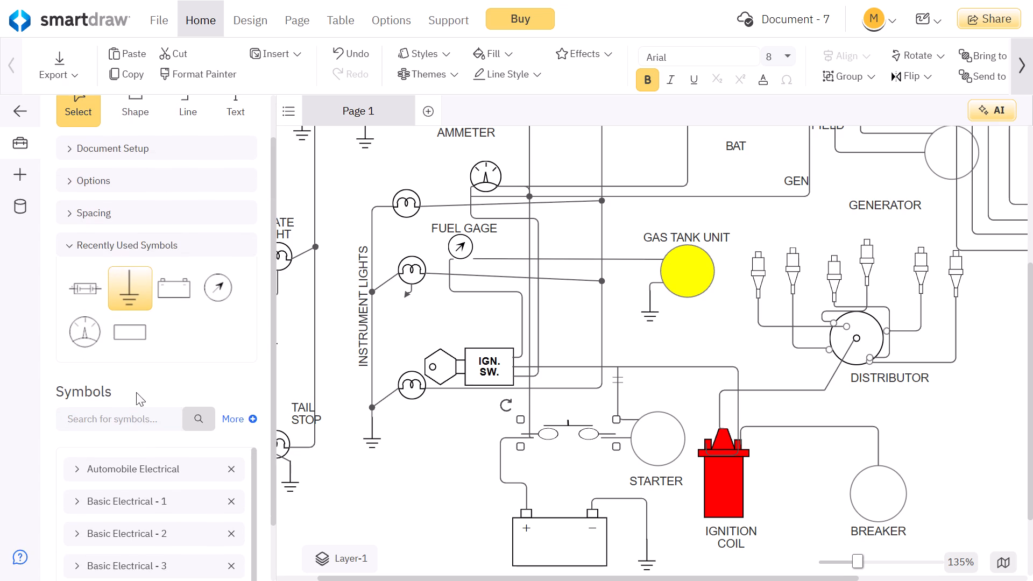
left_click(68, 210)
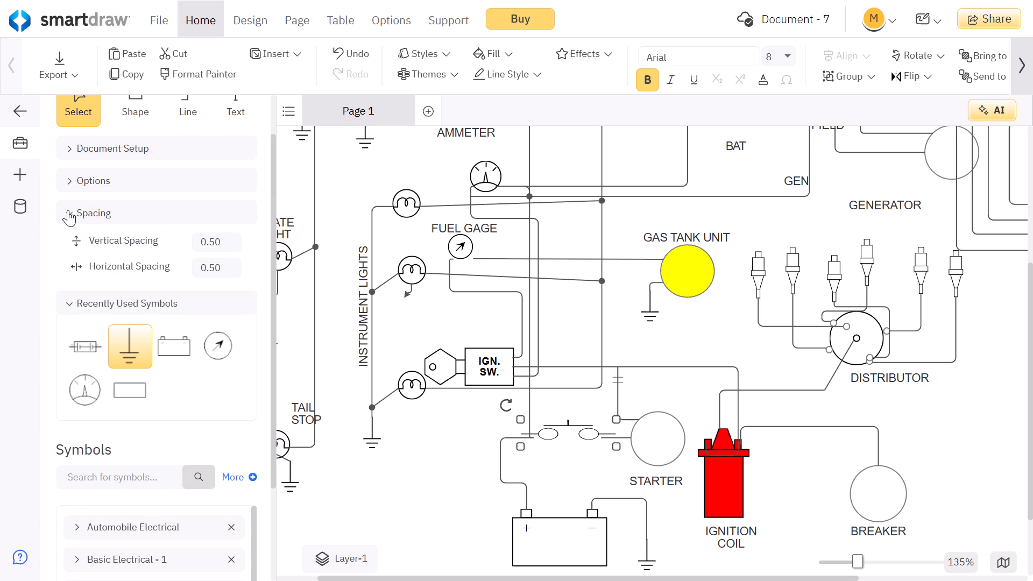
left_click(74, 188)
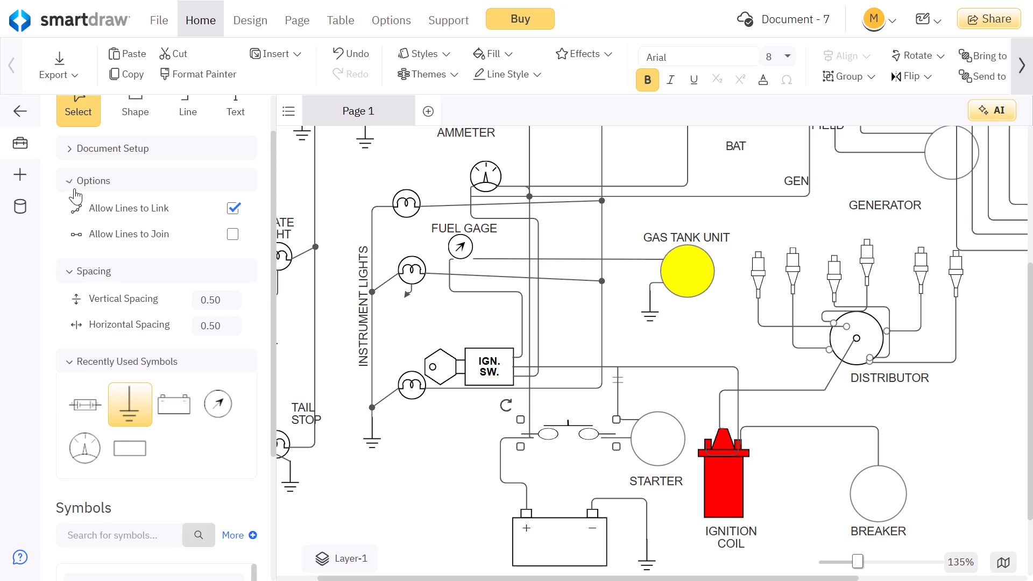
left_click(74, 188)
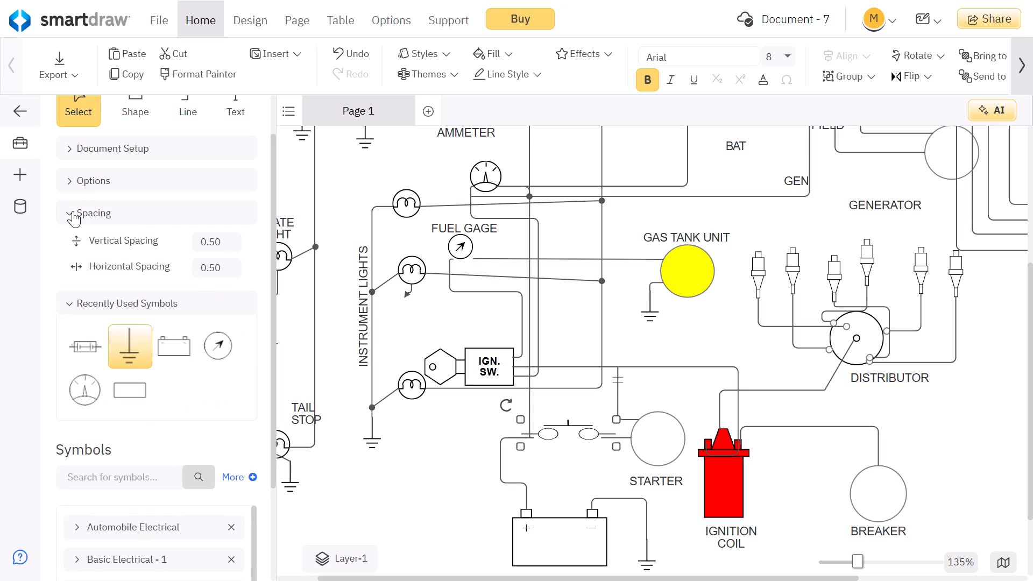
left_click(73, 211)
scroll(123, 308, "down", 5)
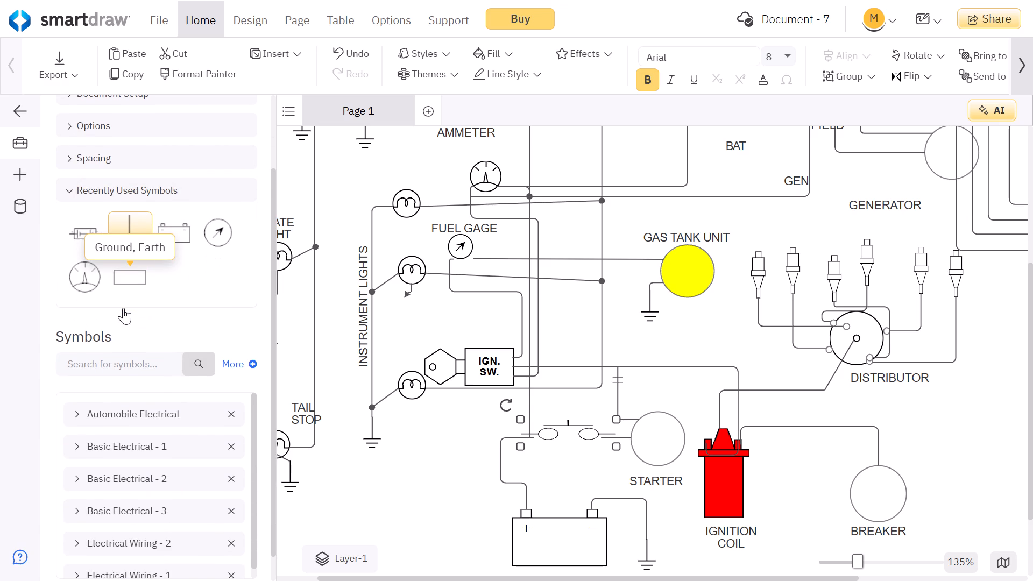
Look through the Automobile Electrical and Basic Electrical - 1 symbol libraries for symbols the diagram still needs.
left_click(72, 400)
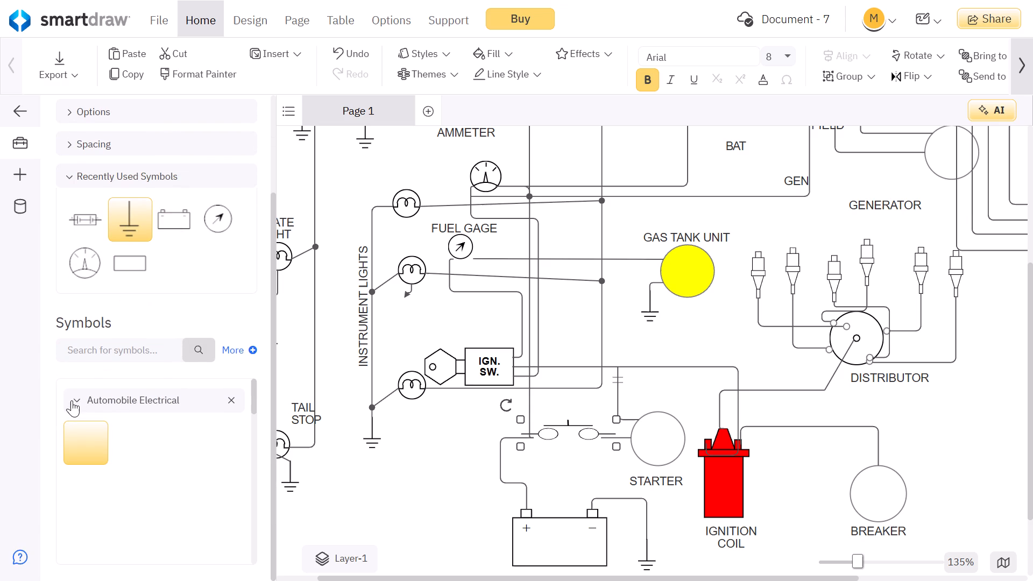
left_click(72, 400)
left_click(75, 434)
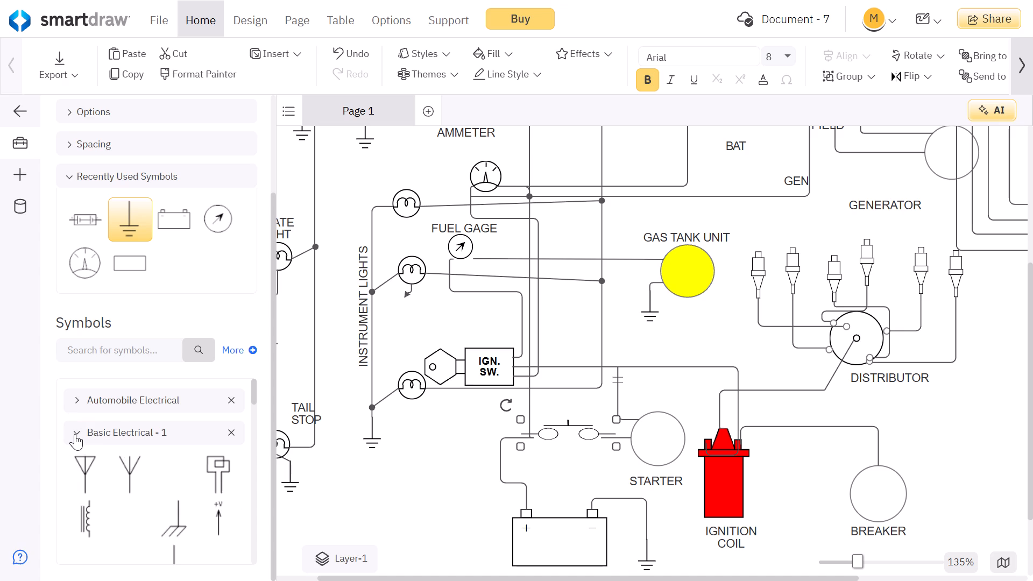
scroll(117, 449, "down", 4)
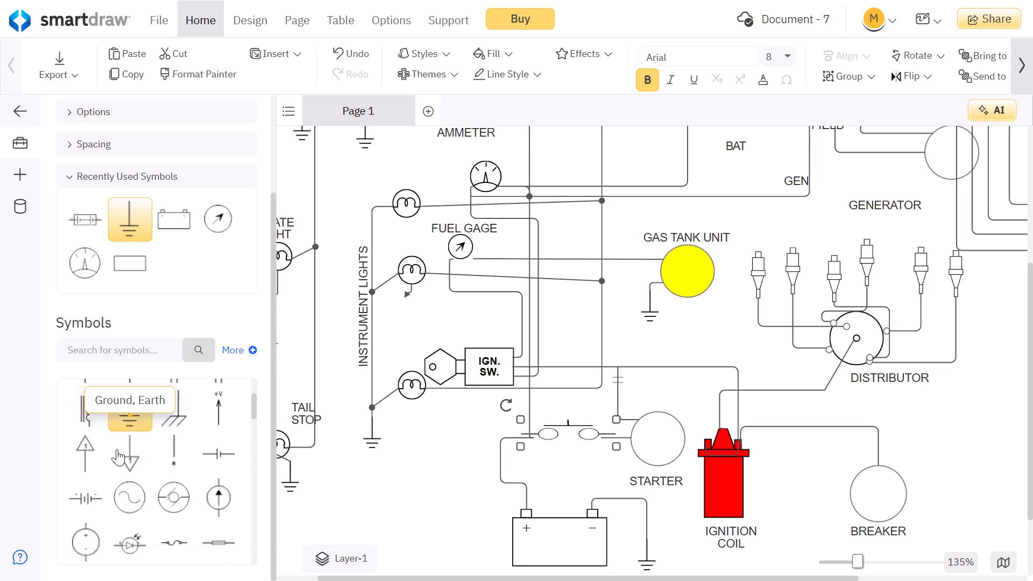
scroll(117, 449, "down", 1)
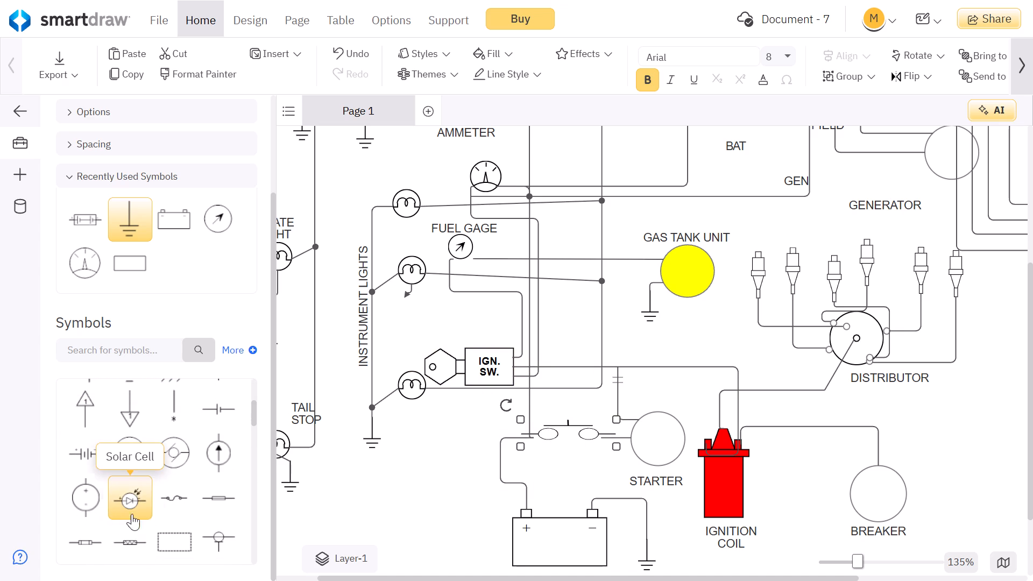
scroll(147, 507, "down", 2)
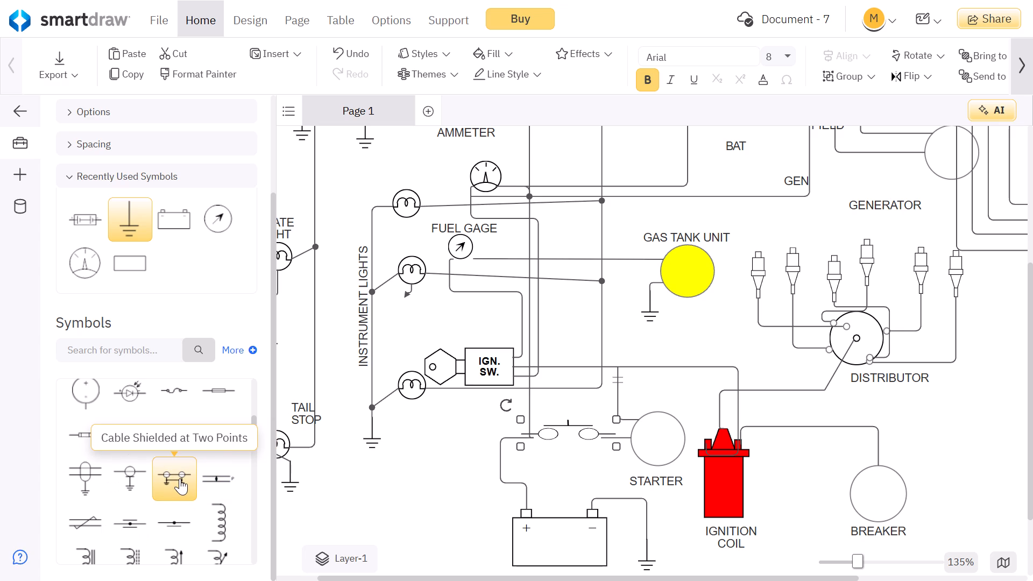
scroll(165, 486, "down", 5)
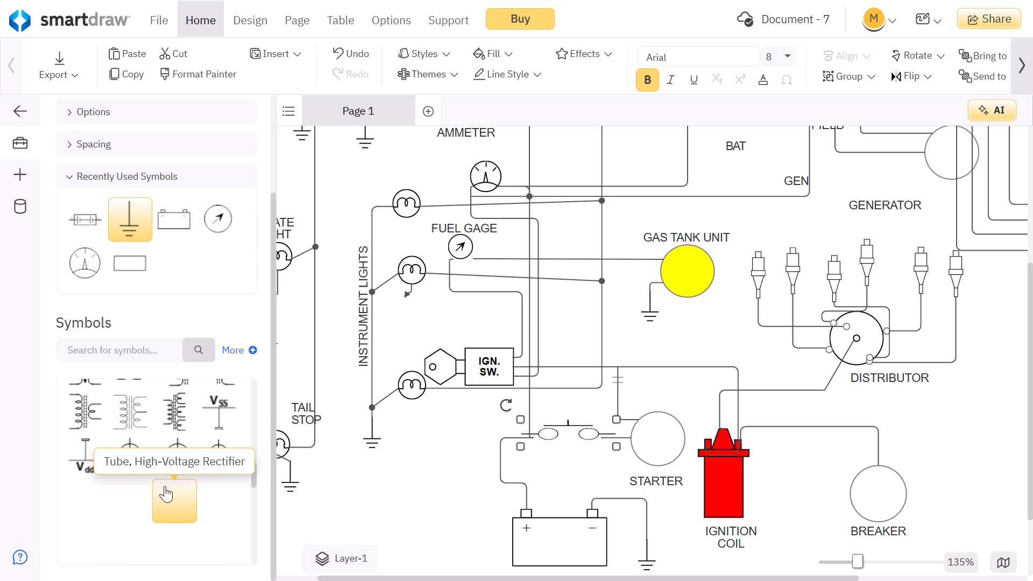
scroll(165, 486, "down", 2)
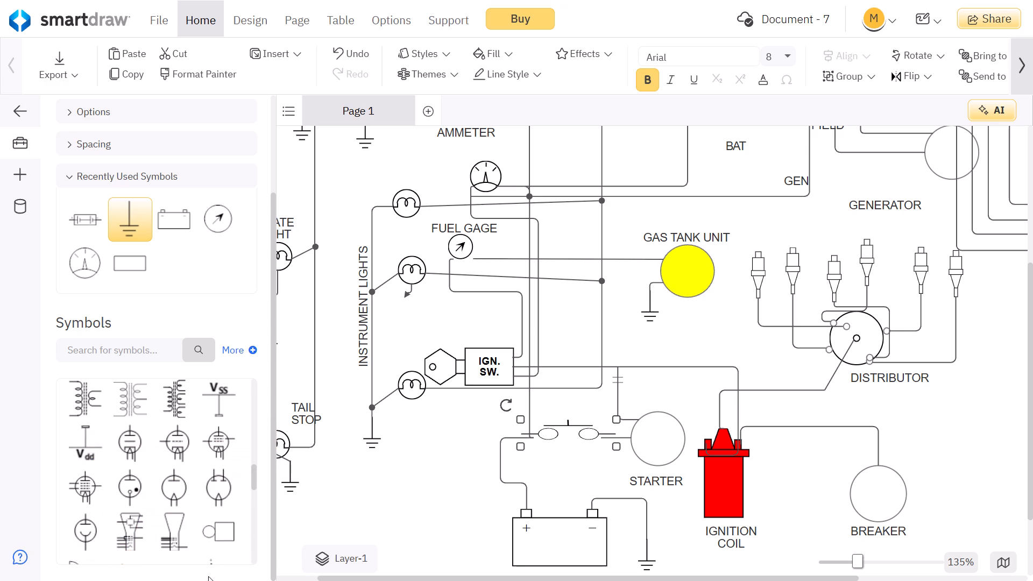
scroll(158, 507, "down", 2)
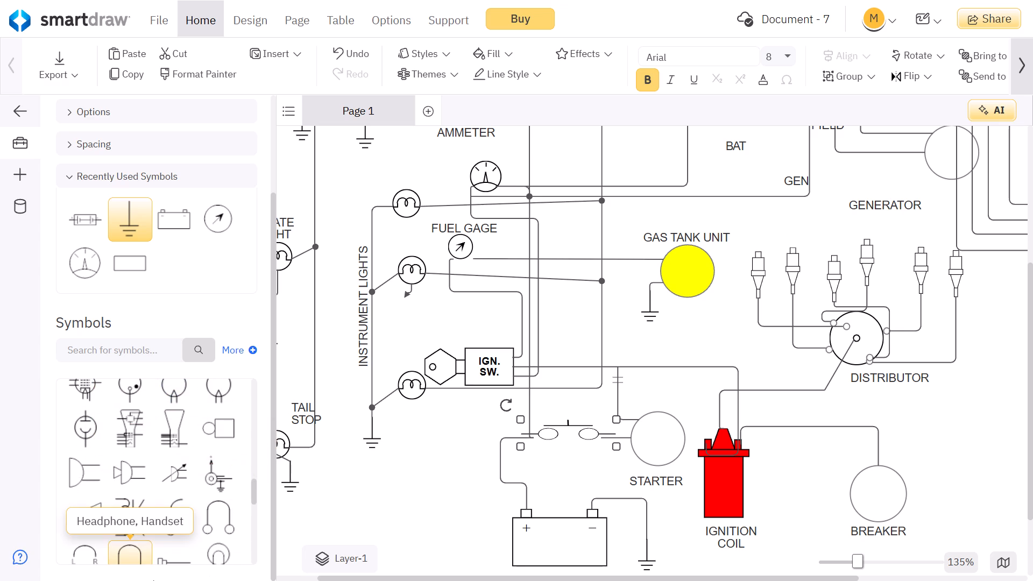
scroll(183, 518, "down", 3)
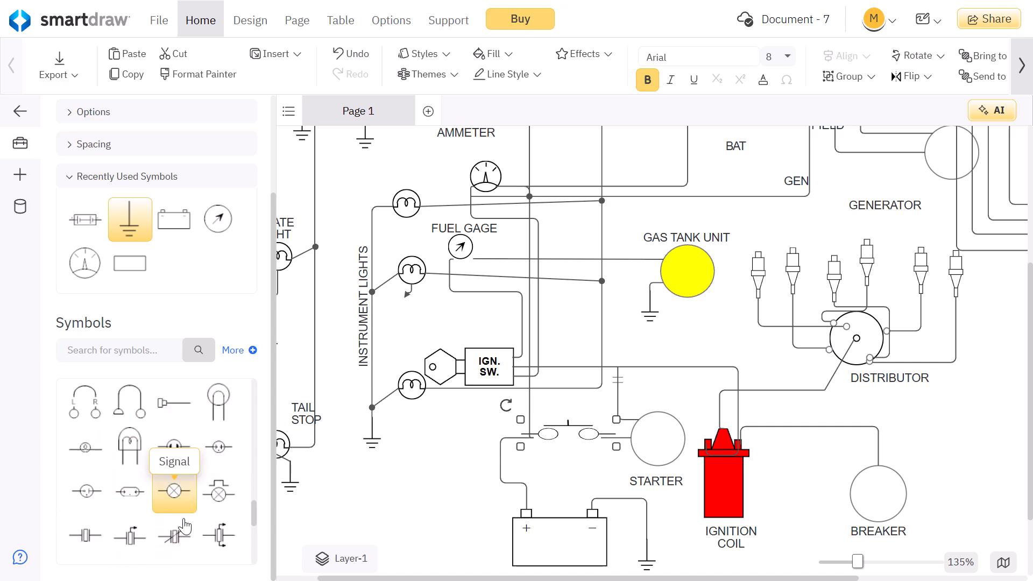
scroll(183, 518, "down", 3)
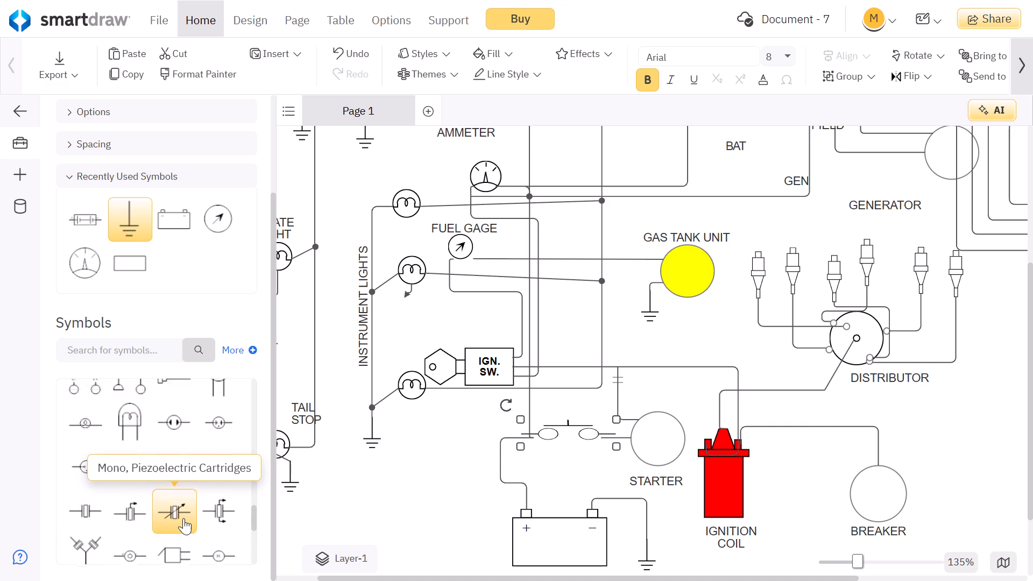
scroll(183, 518, "down", 3)
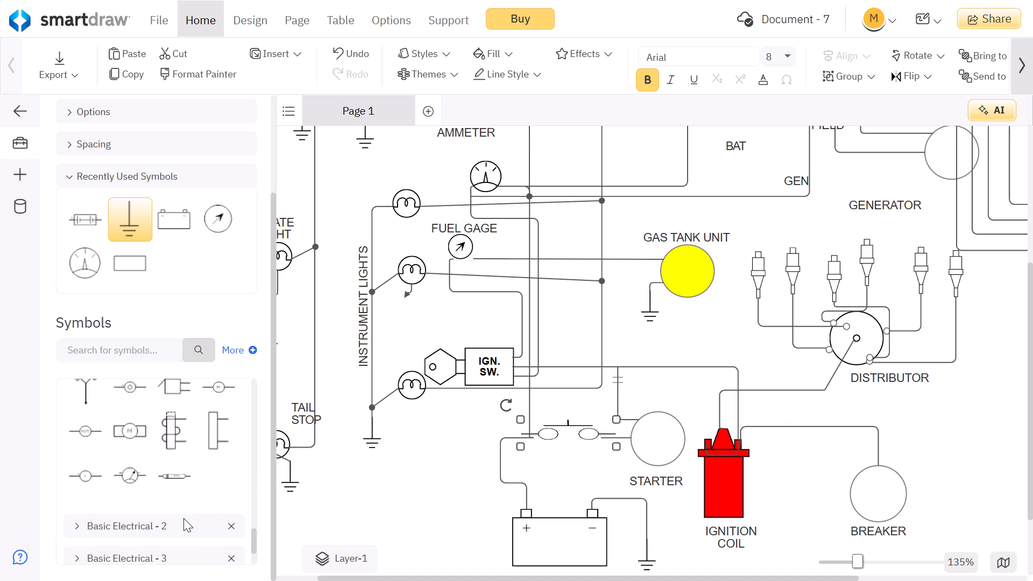
scroll(183, 518, "down", 1)
Look through the plugs, switches, capacitors and diodes in the Basic Electrical - 2 symbol library for usable symbols.
left_click(84, 462)
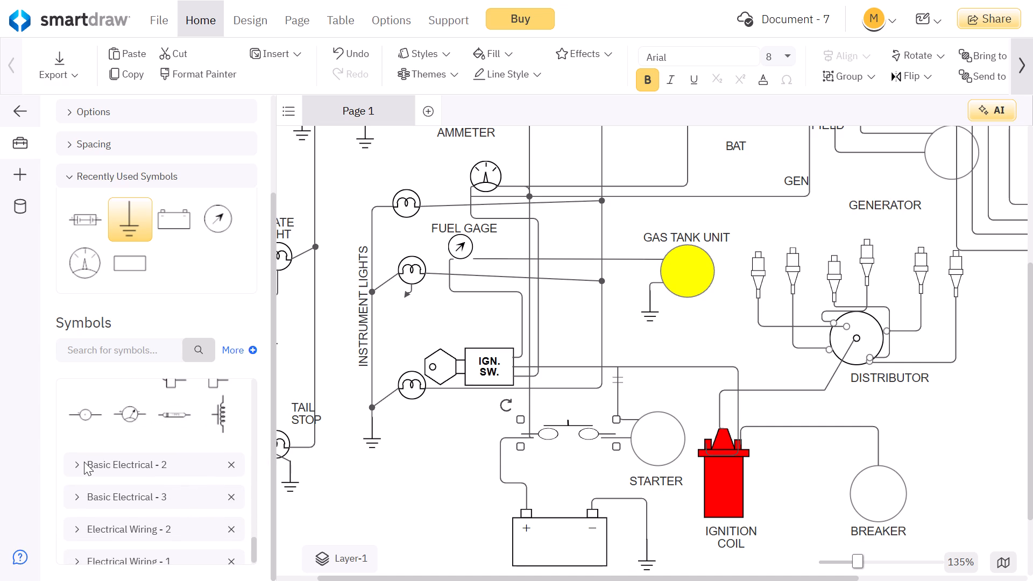
left_click(77, 462)
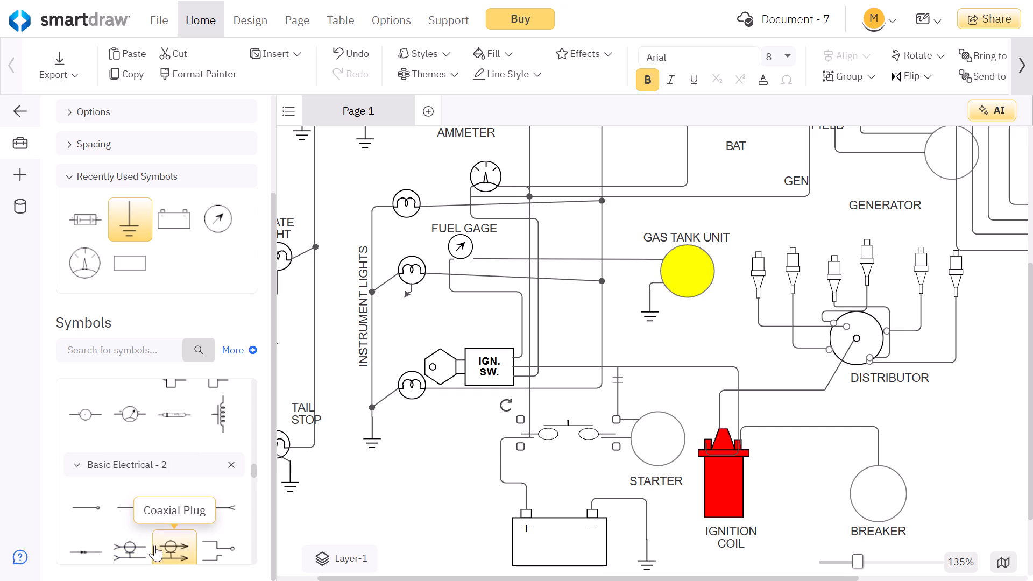
scroll(154, 545, "down", 3)
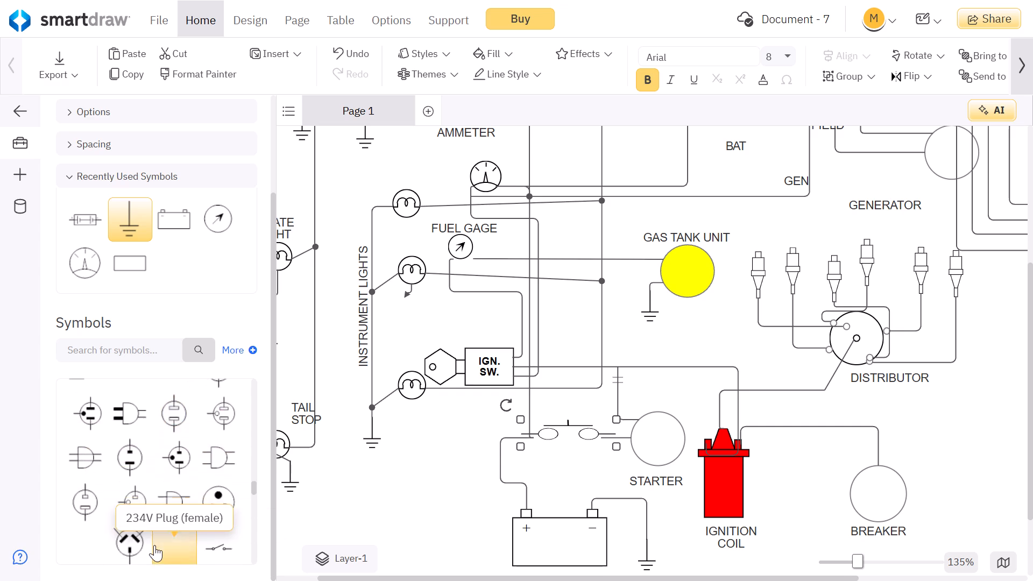
scroll(154, 545, "down", 3)
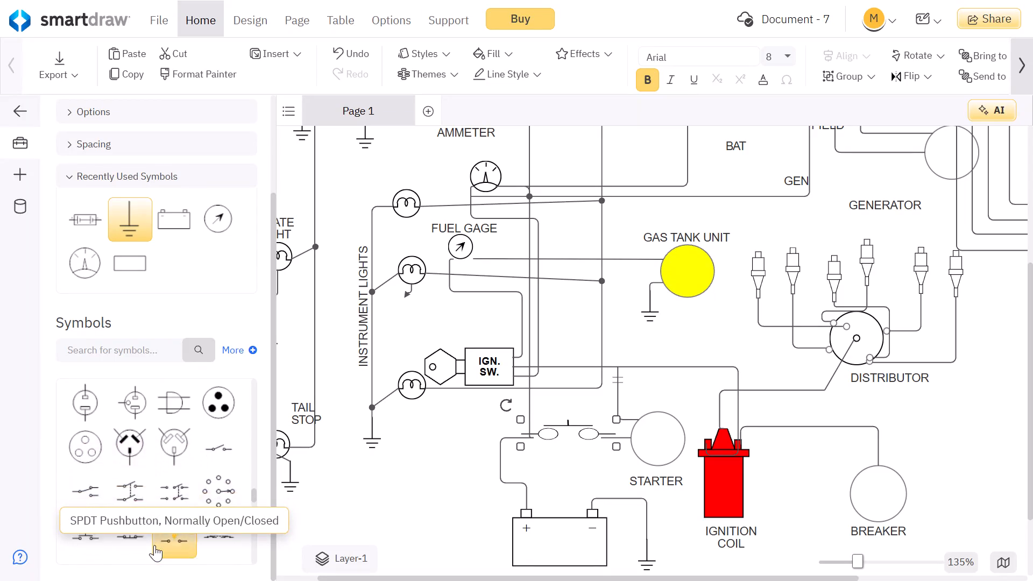
scroll(154, 545, "down", 6)
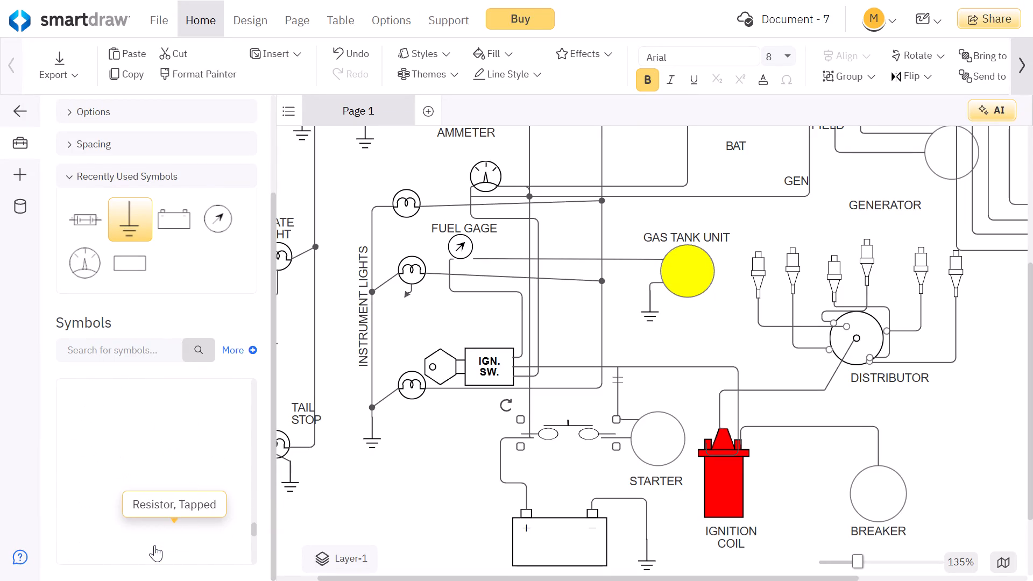
scroll(154, 545, "down", 1)
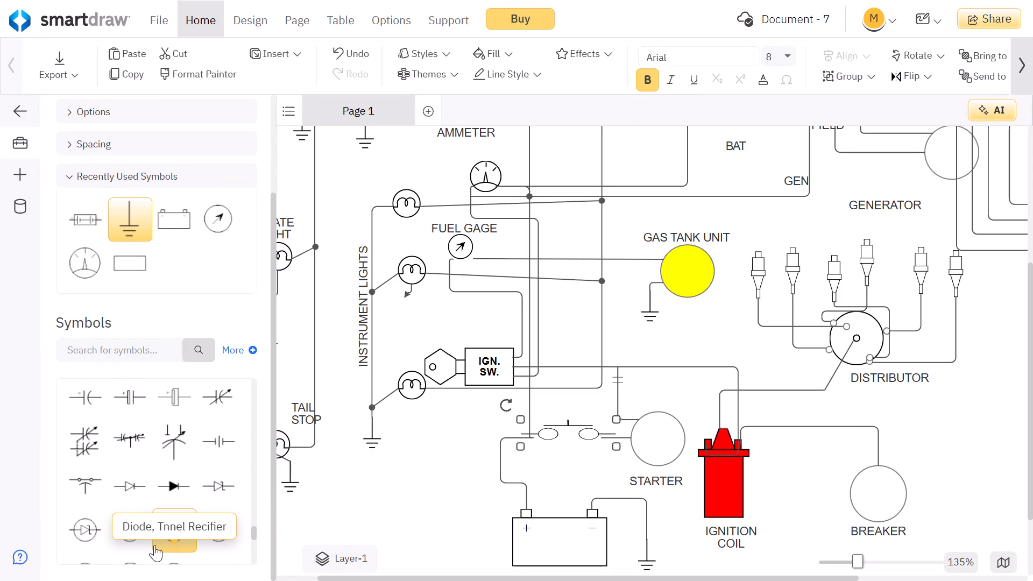
scroll(154, 545, "down", 2)
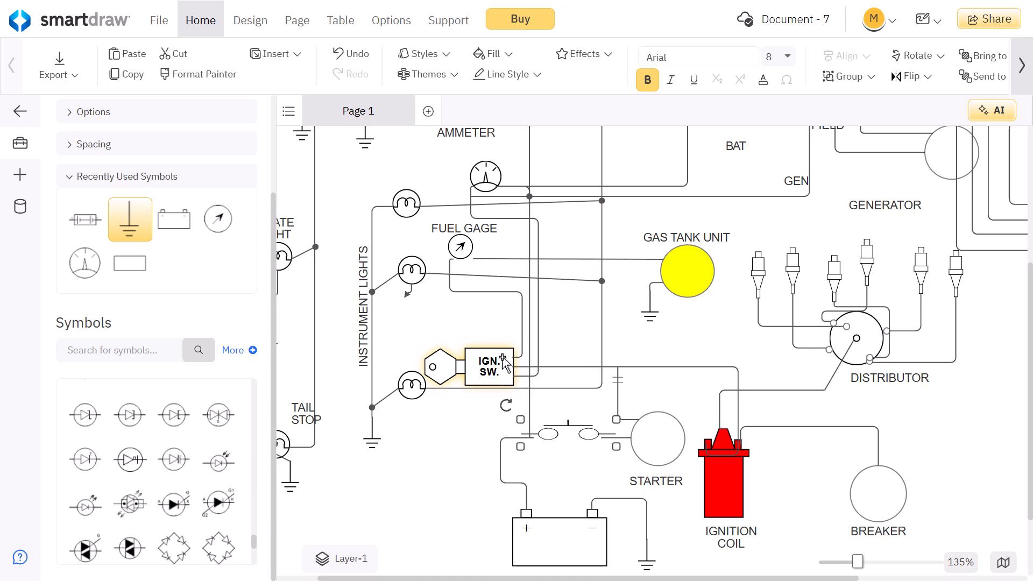
Review the wiring diagram around the ammeter, fuel gage, voltage regulator, generator and distributor for missing symbols or misplaced labels.
scroll(592, 420, "right", 1)
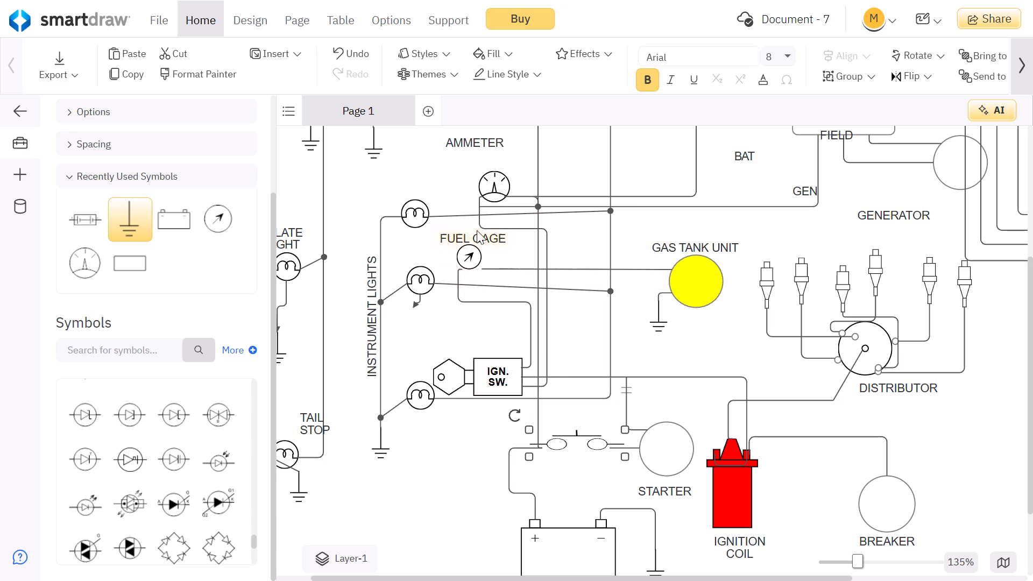
scroll(500, 187, "up", 1)
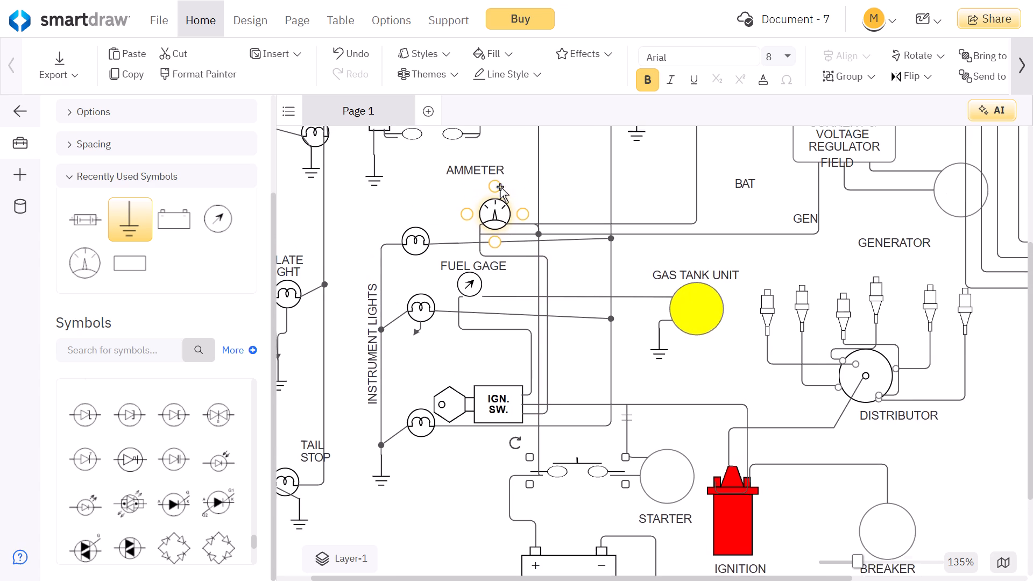
scroll(500, 187, "up", 1)
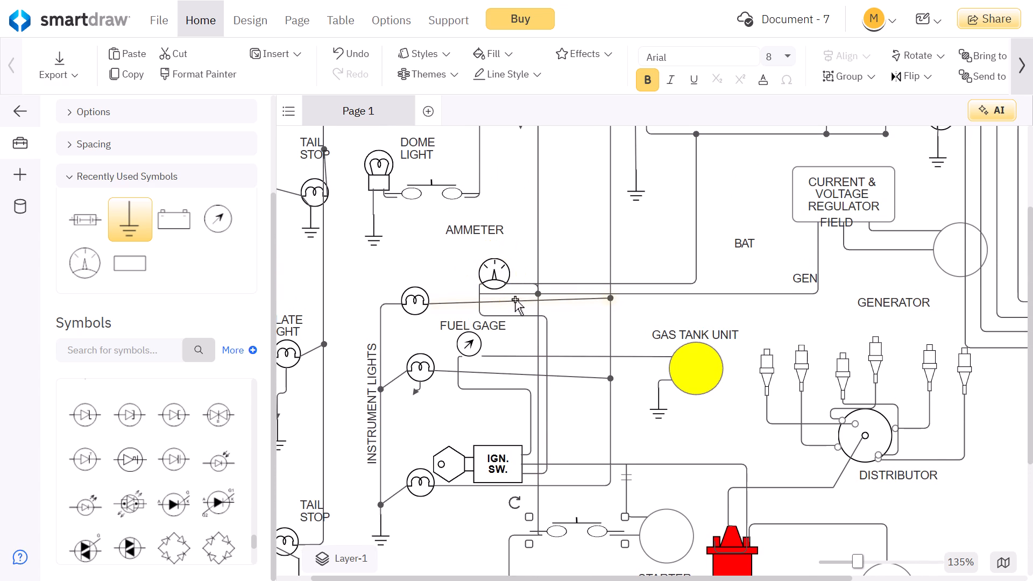
scroll(673, 276, "up", 3)
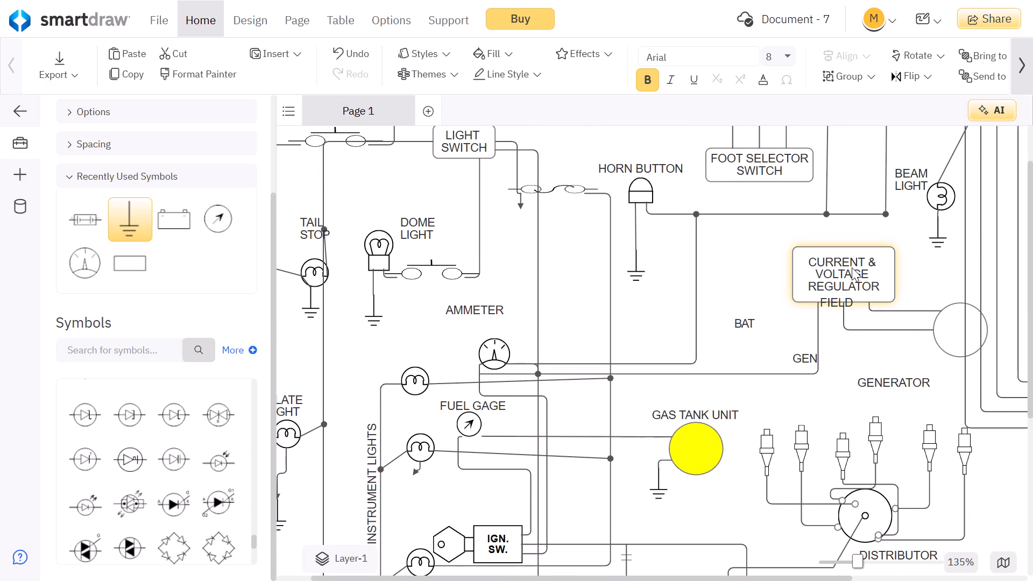
scroll(888, 283, "left", 2)
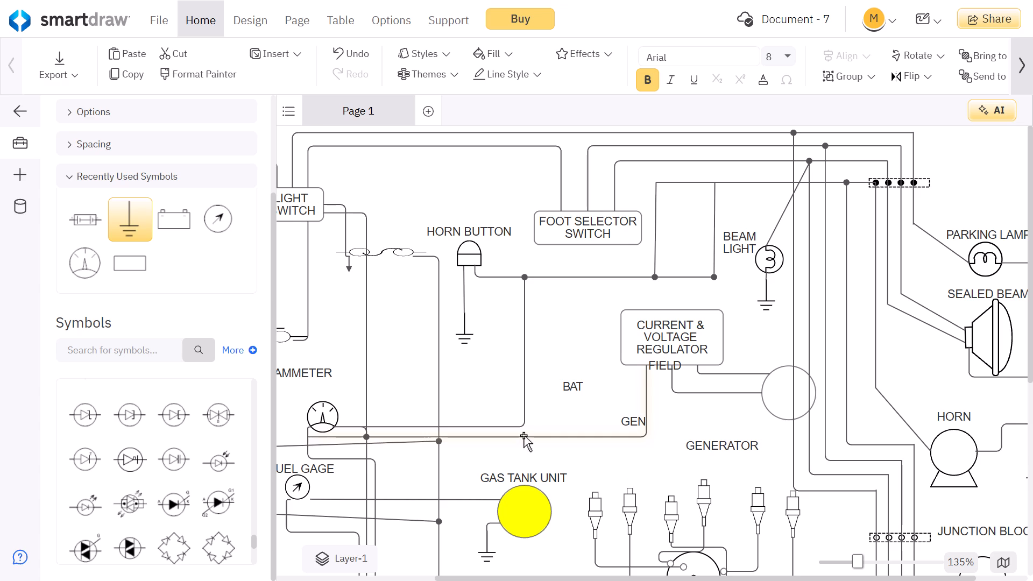
scroll(523, 435, "up", 3)
scroll(523, 435, "down", 1)
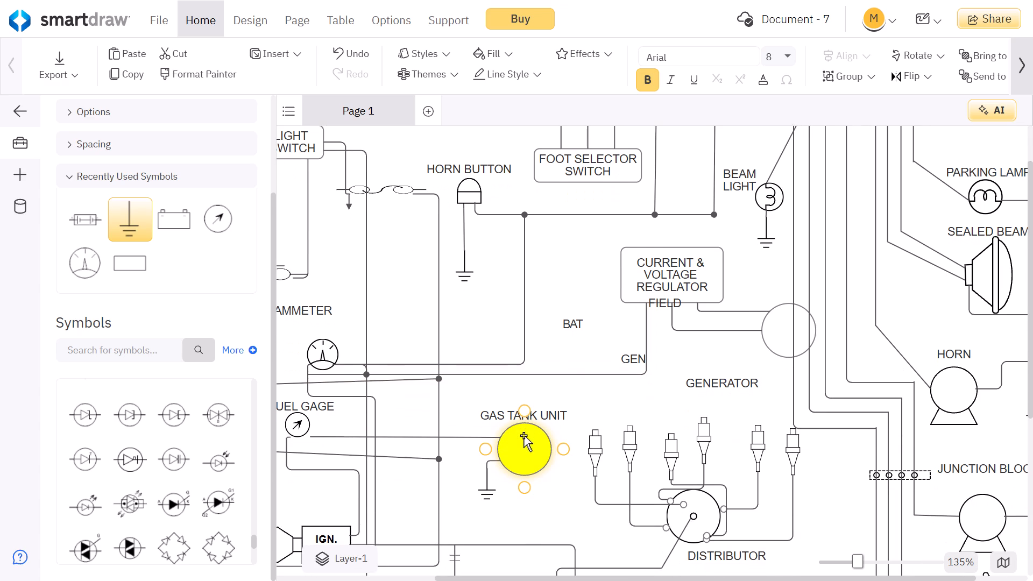
scroll(523, 435, "down", 1)
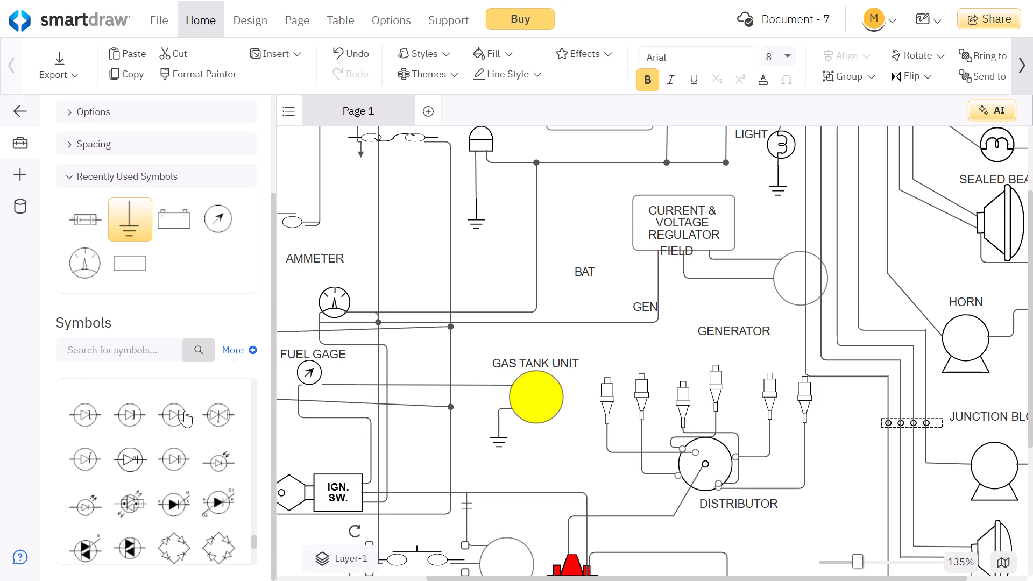
Look through the rest of Basic Electrical - 2, then the Basic Electrical - 3 and Electrical Wiring - 2 symbol libraries.
scroll(168, 466, "down", 6)
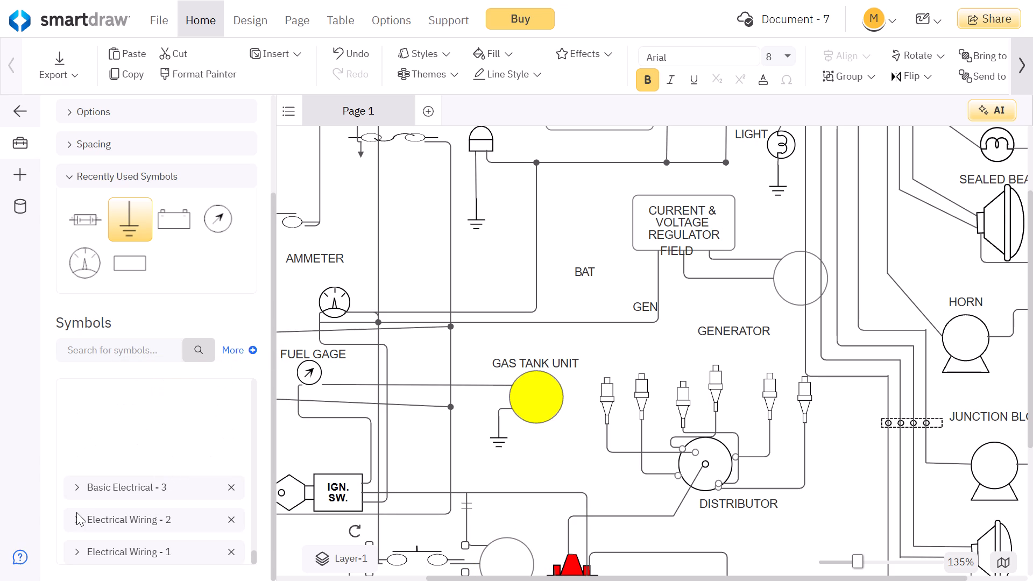
left_click(80, 491)
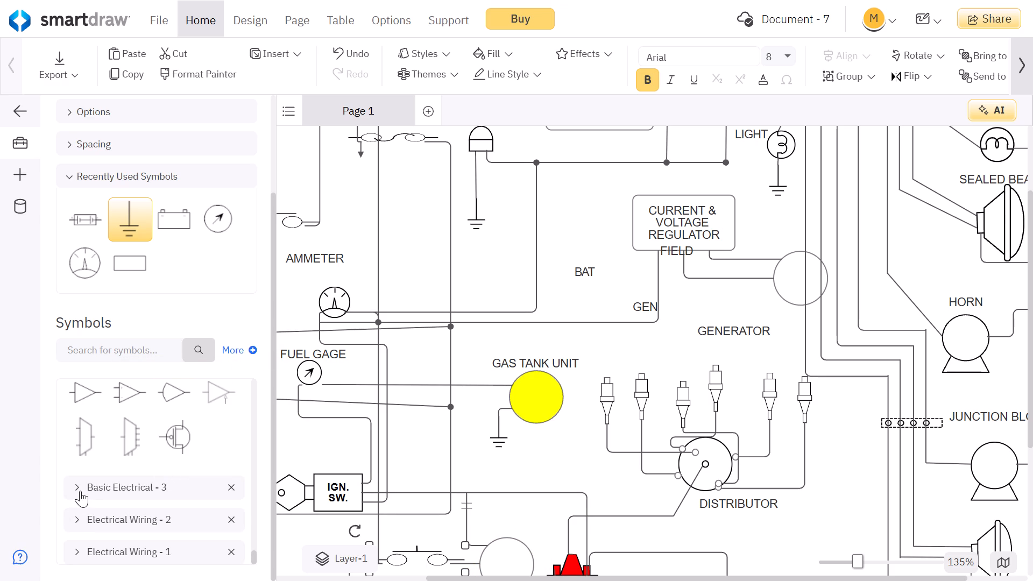
scroll(133, 503, "down", 3)
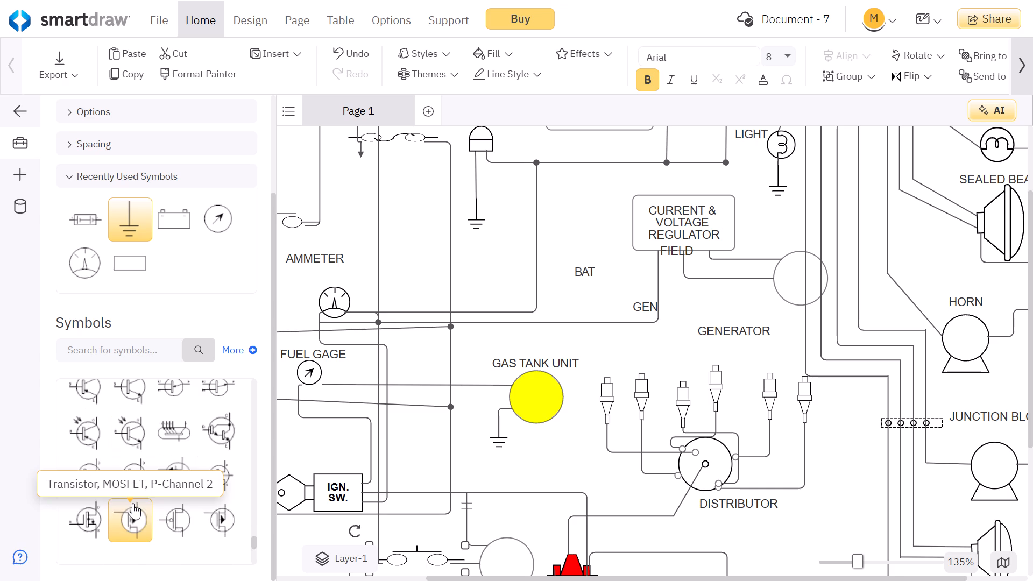
scroll(133, 503, "down", 6)
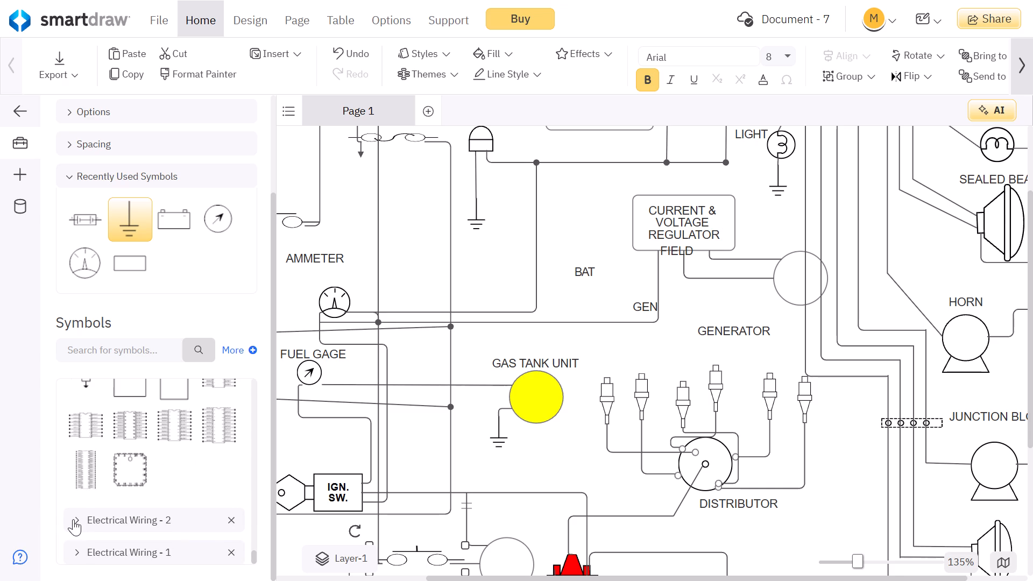
left_click(73, 519)
scroll(135, 521, "down", 3)
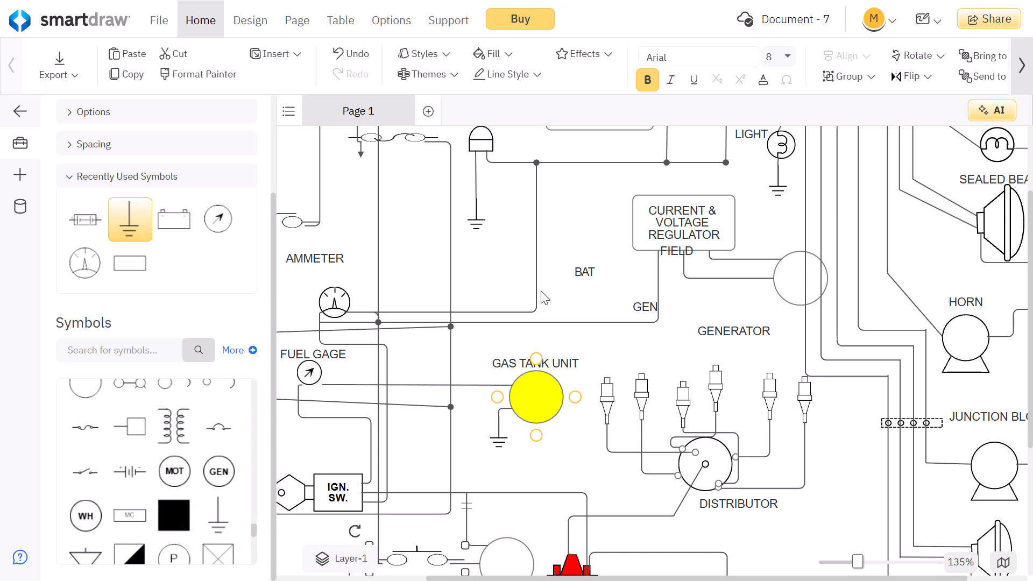
Exit the browser's full-screen view.
key("F11")
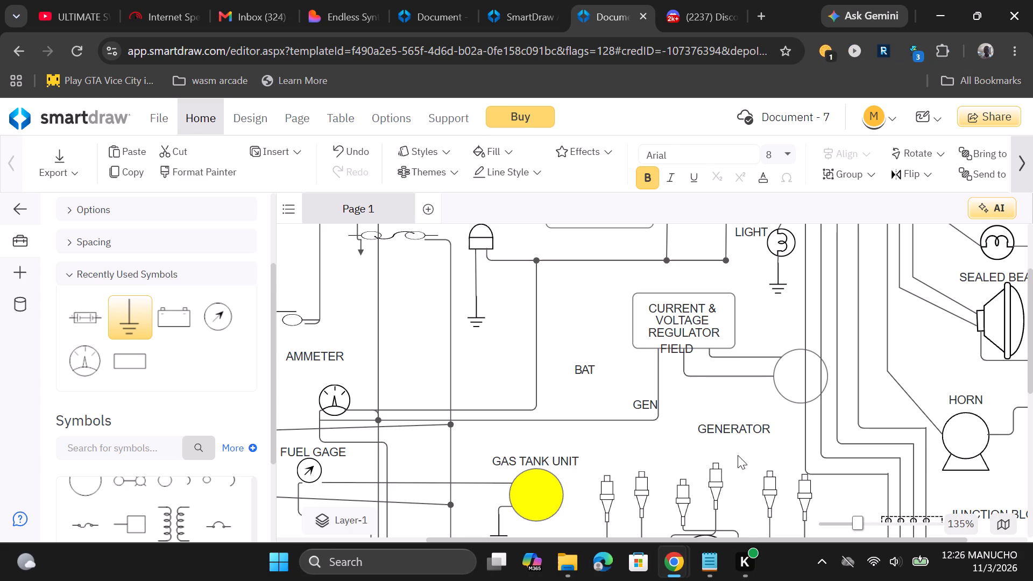